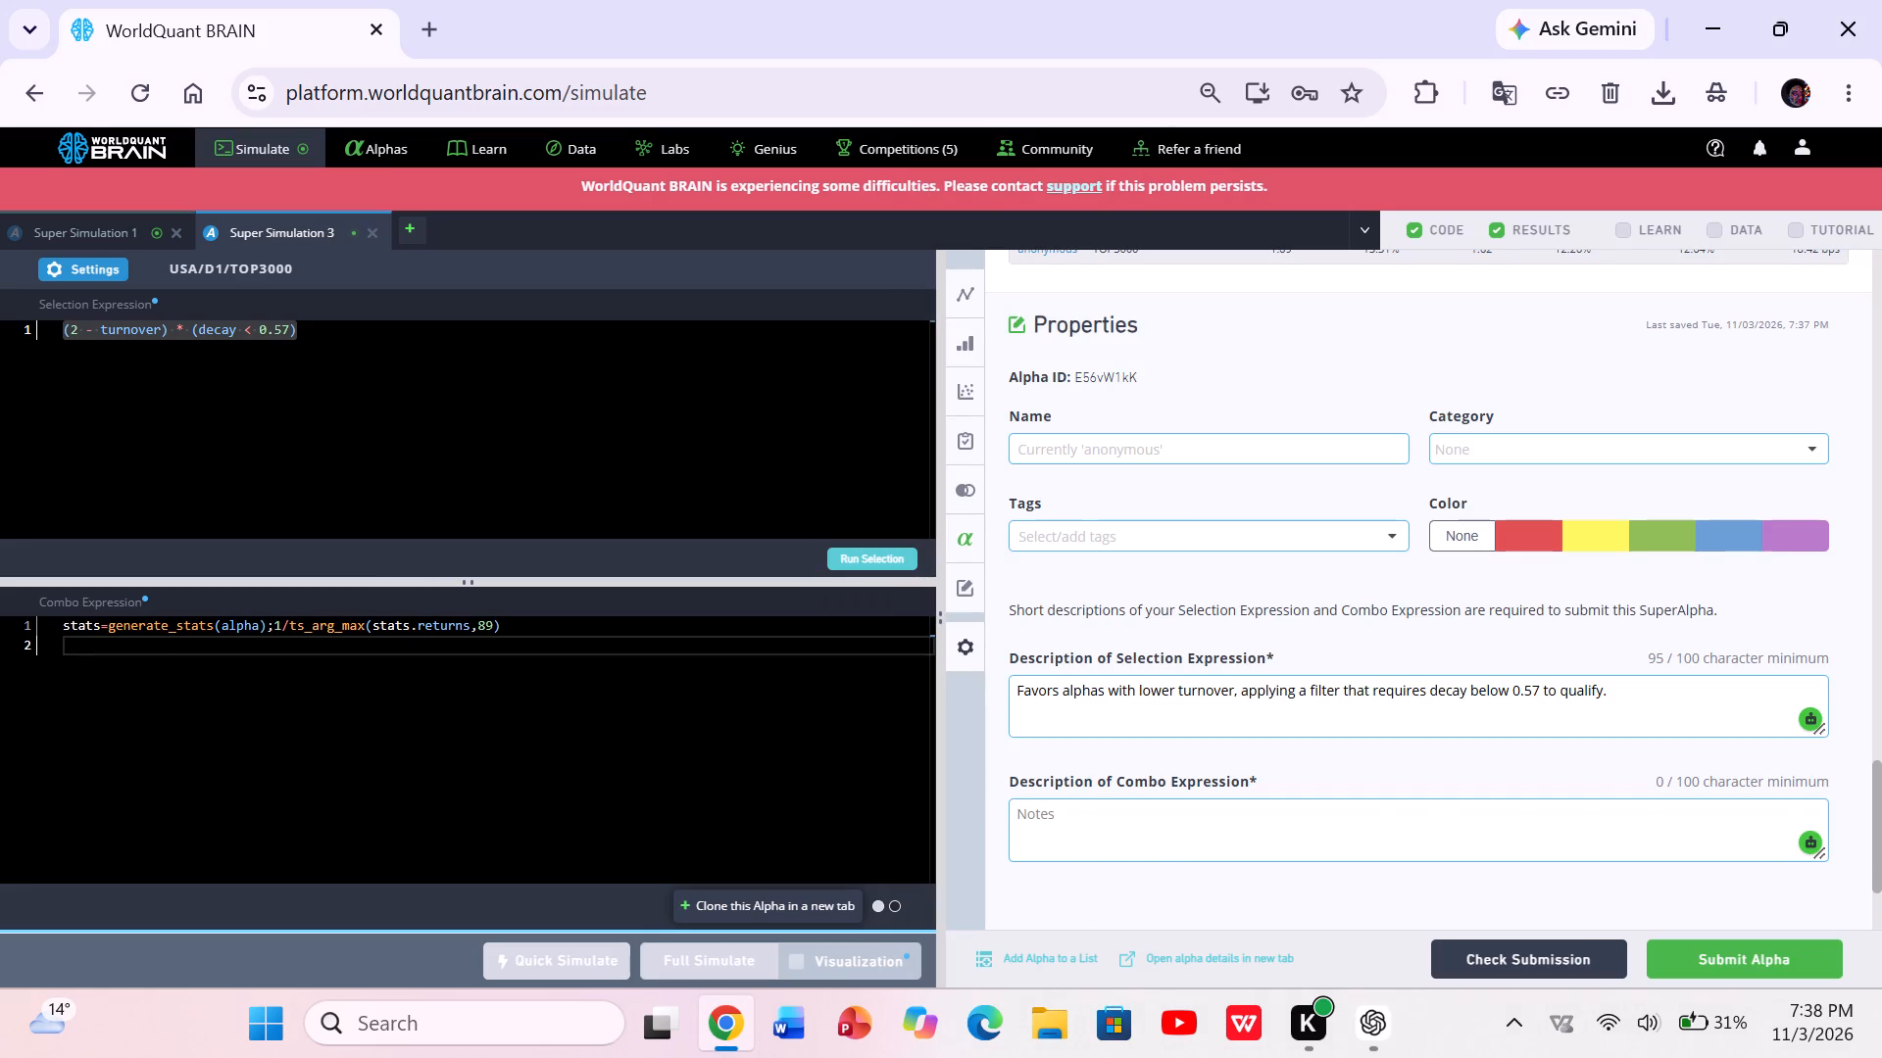
key(ctrl+v)
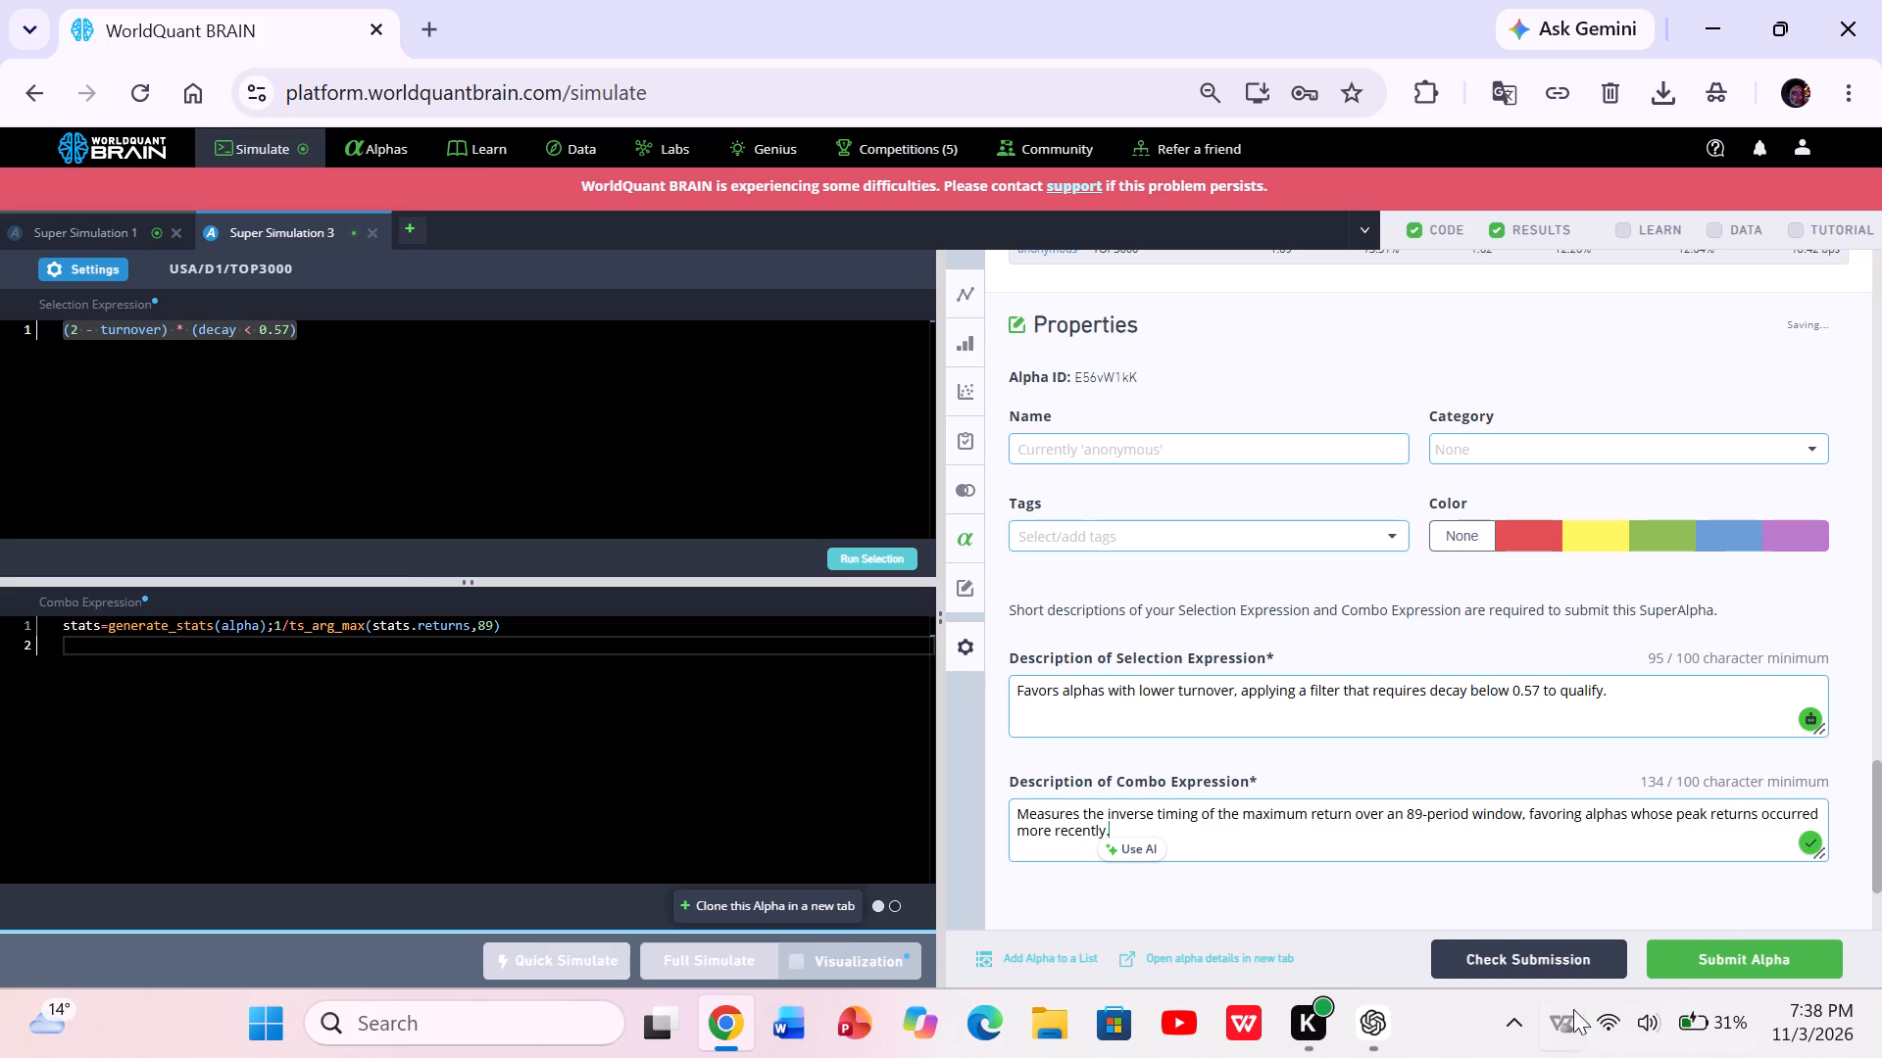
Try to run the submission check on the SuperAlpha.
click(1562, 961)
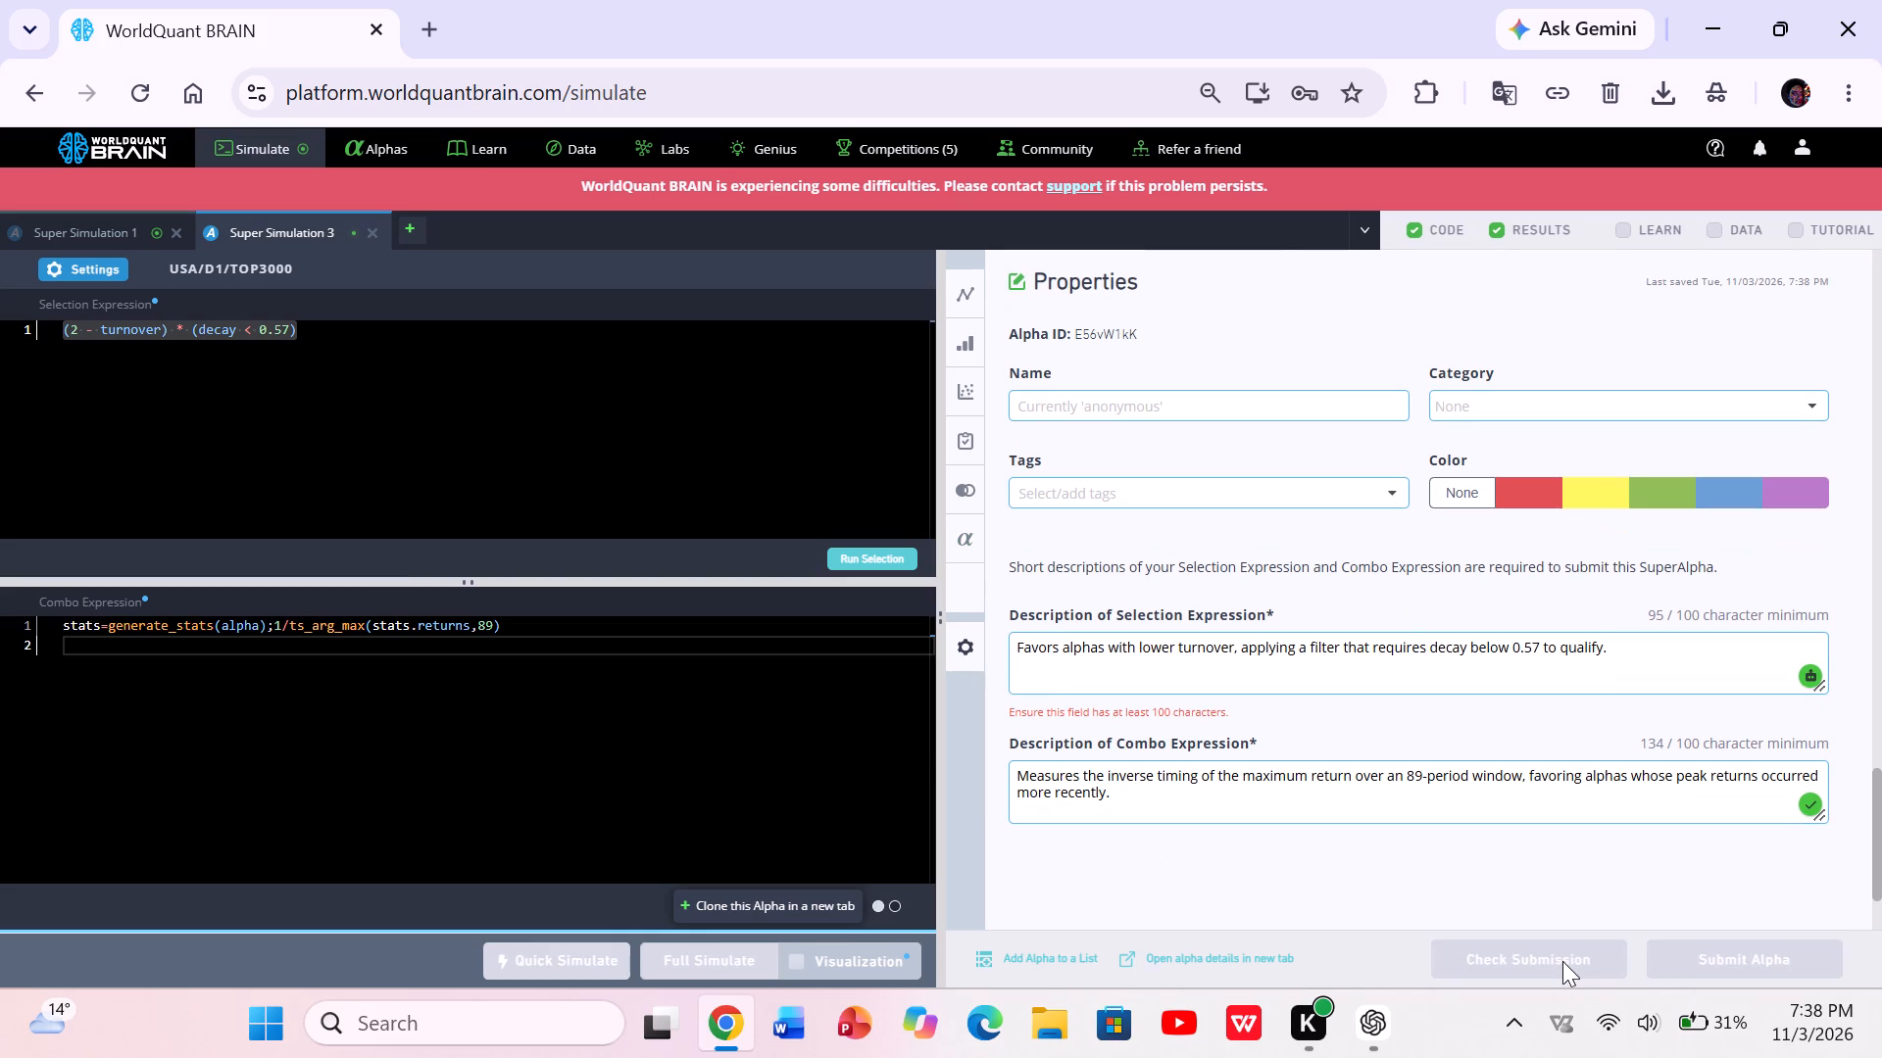
Lengthen the Description of Selection Expression by appending five periods to its end.
click(1641, 652)
text(...)
text(..)
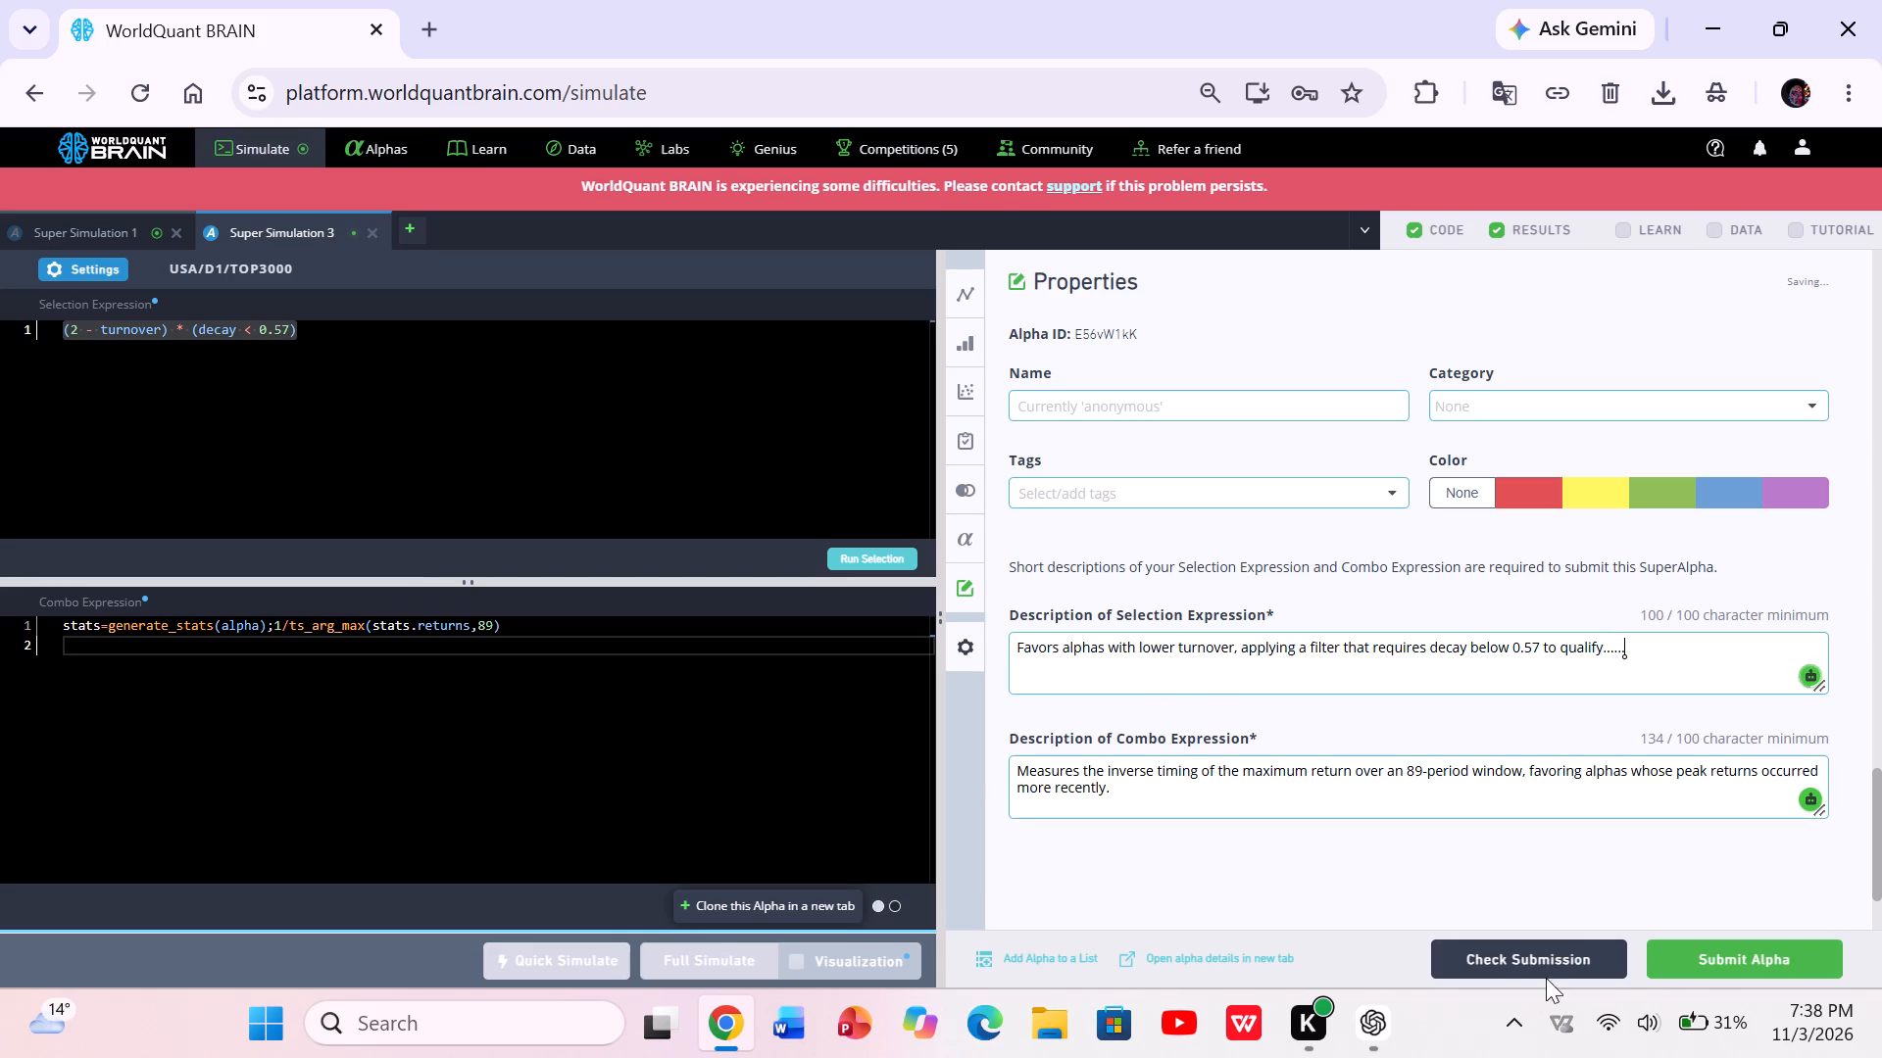
Run the submission check on the SuperAlpha and submit it.
click(1546, 964)
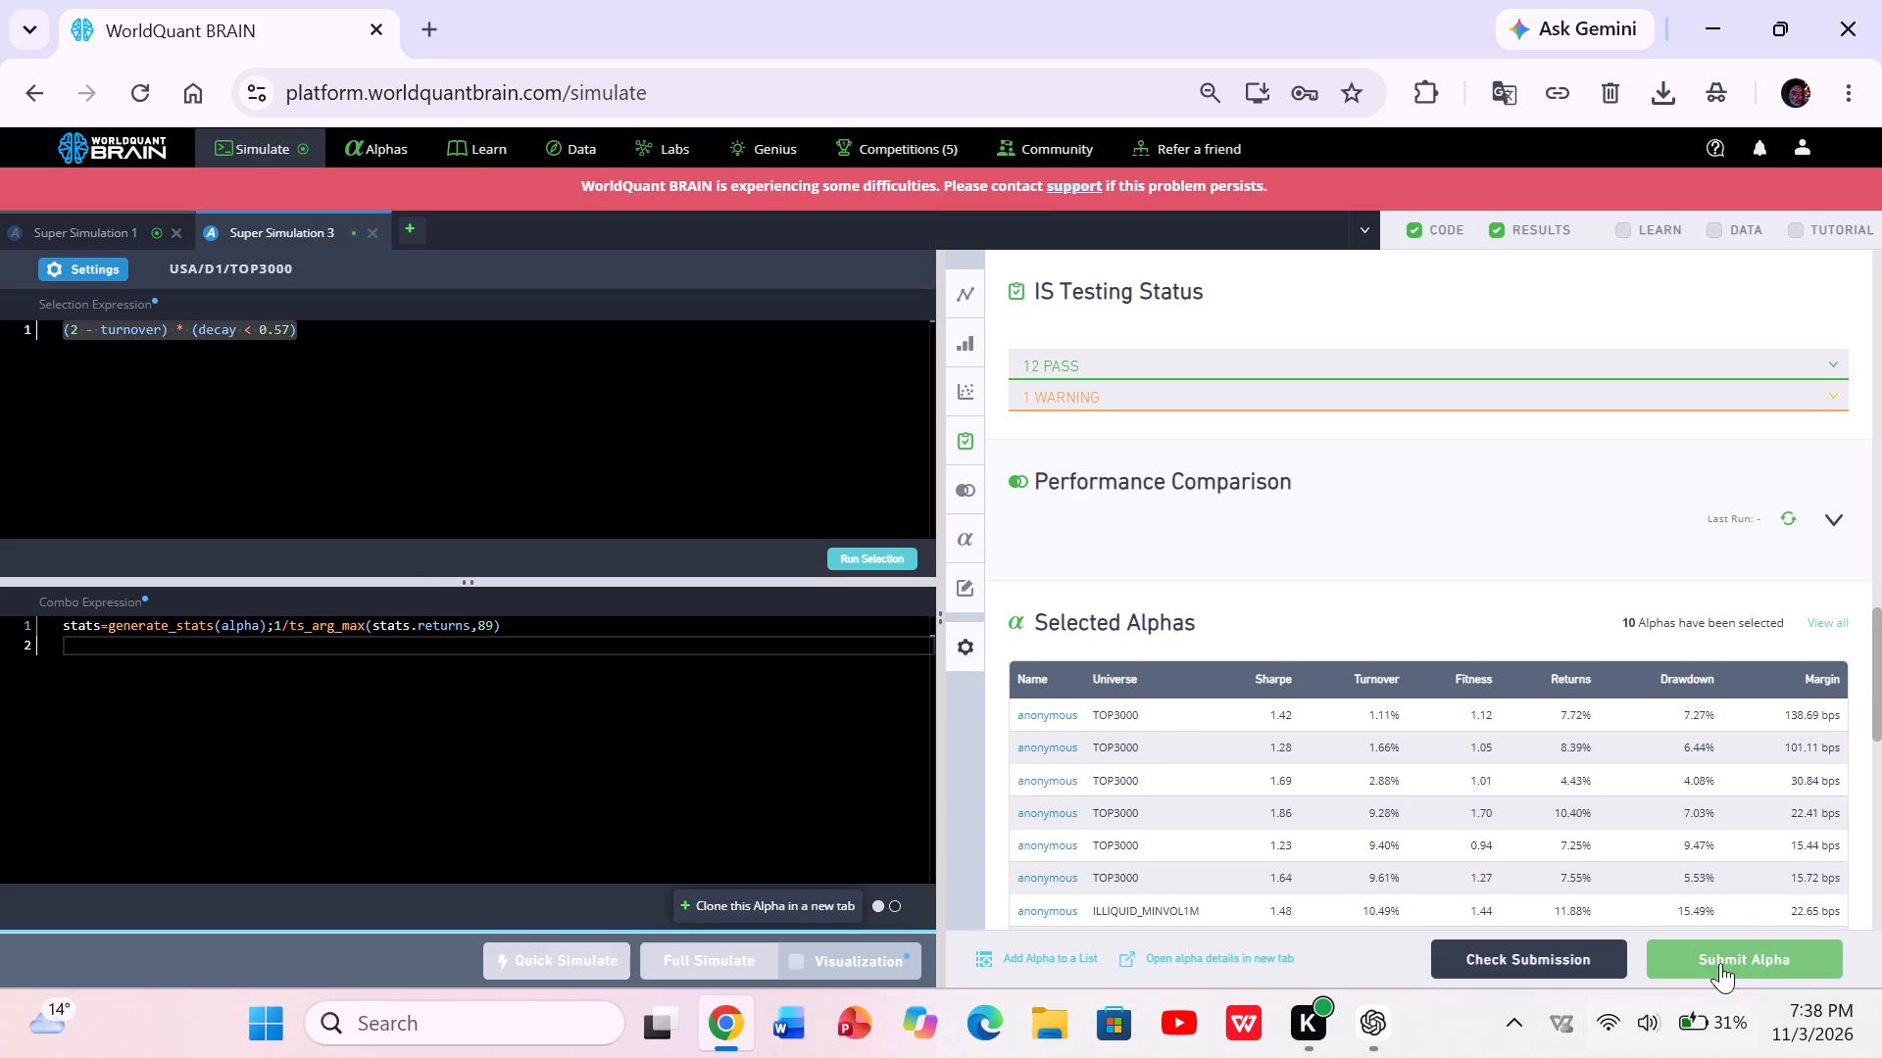
click(1712, 967)
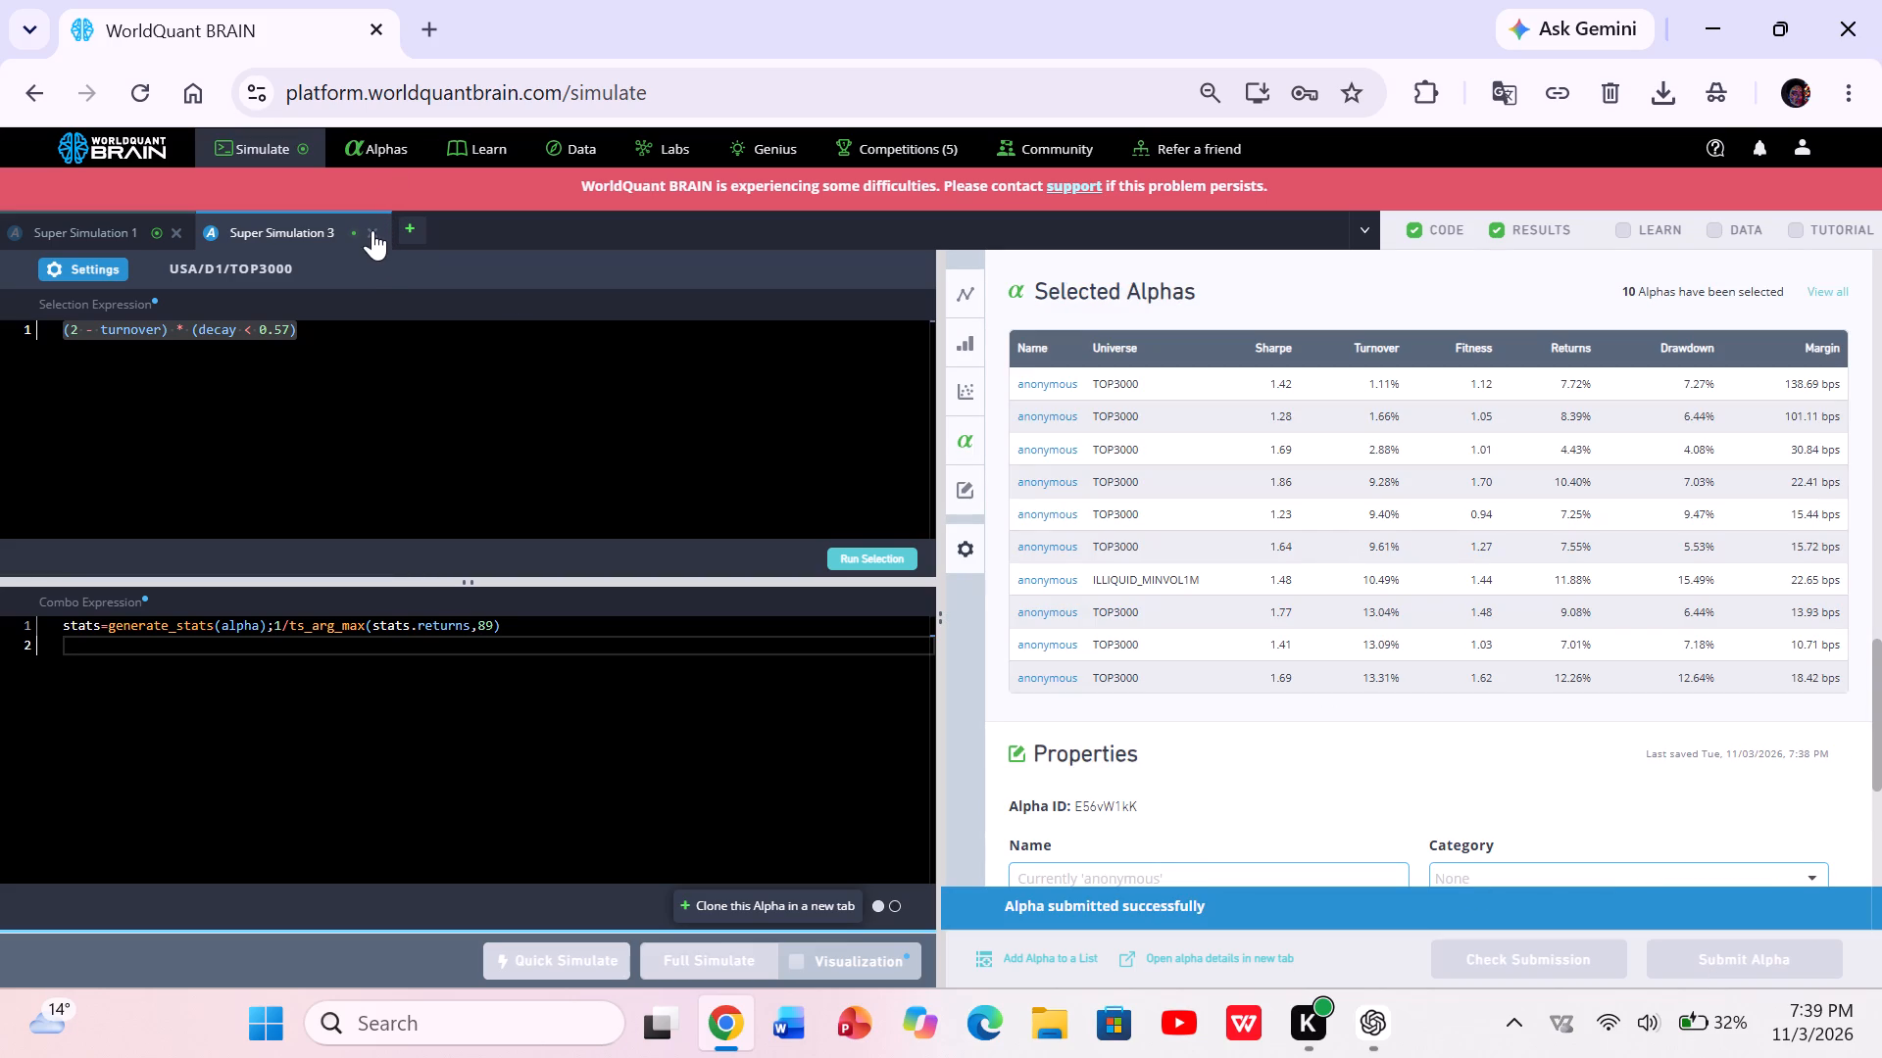
Close the Super Simulation 3 simulation.
click(372, 230)
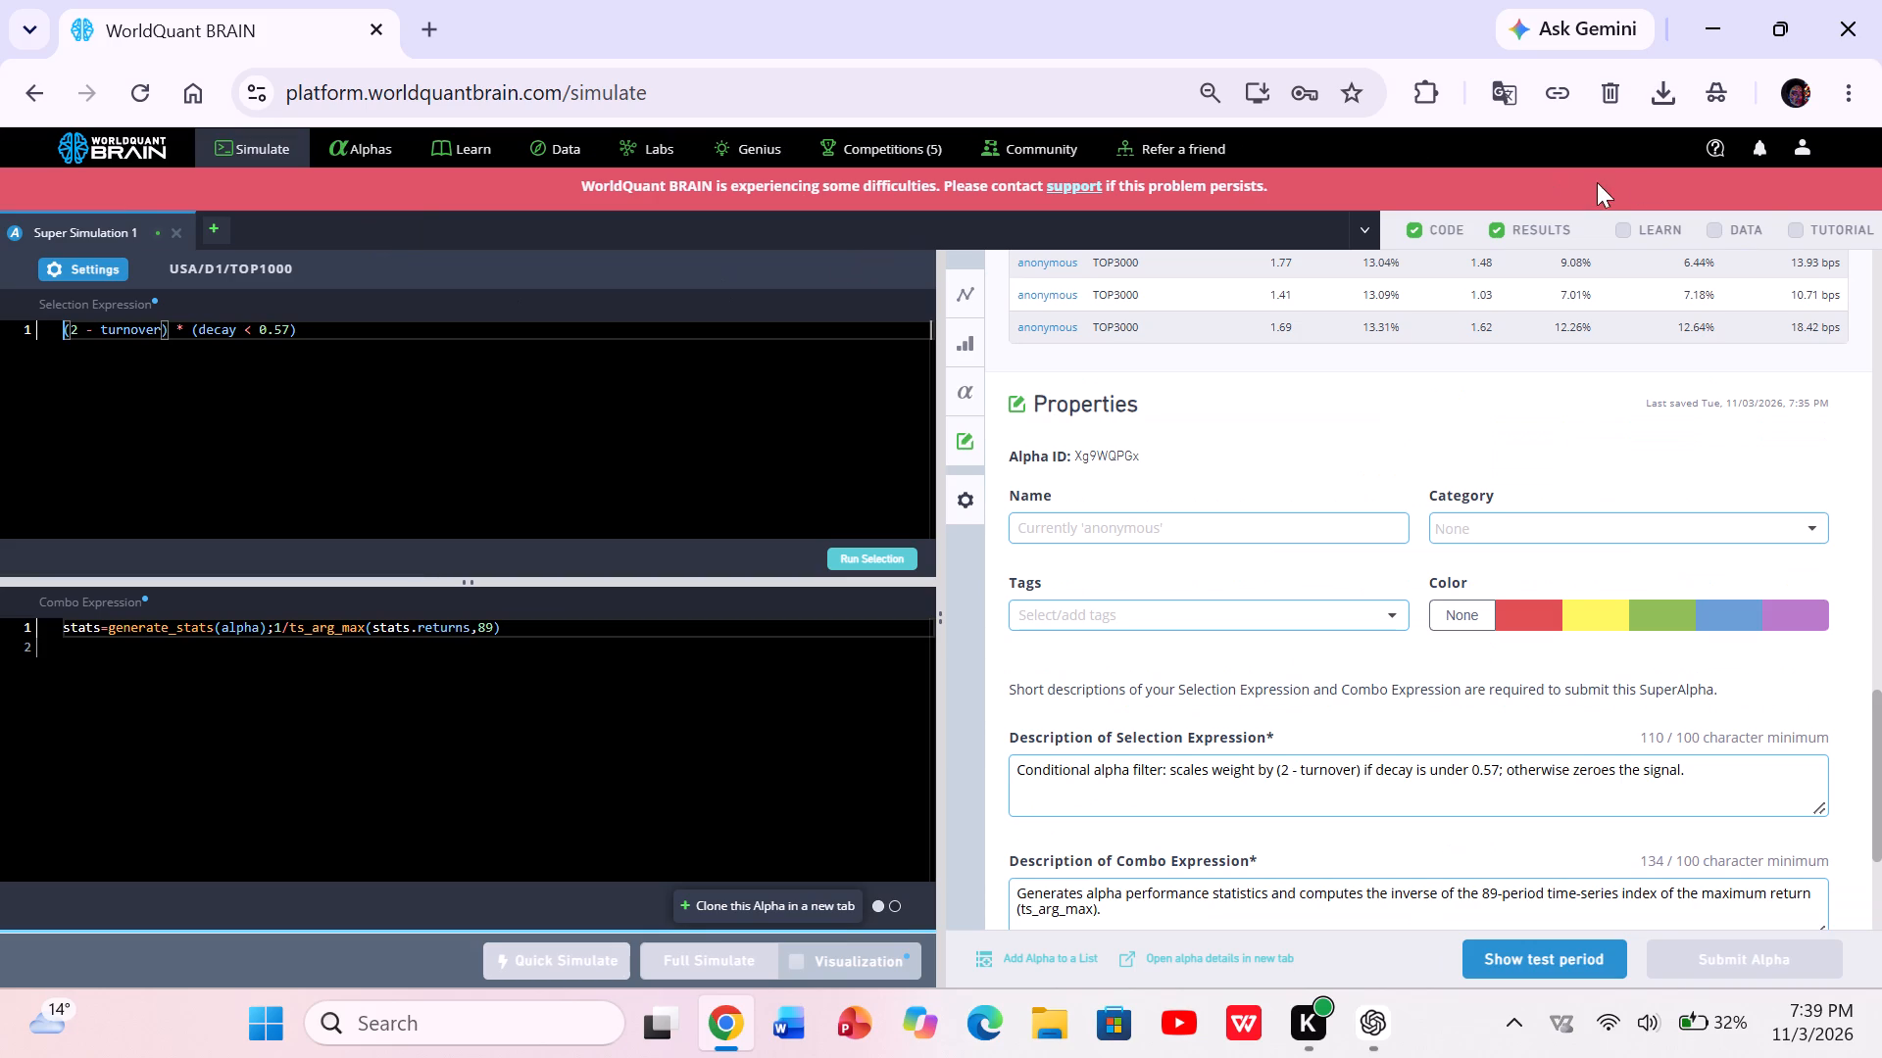
Show the test period for the alpha in Super Simulation 1.
click(1881, 182)
click(1538, 959)
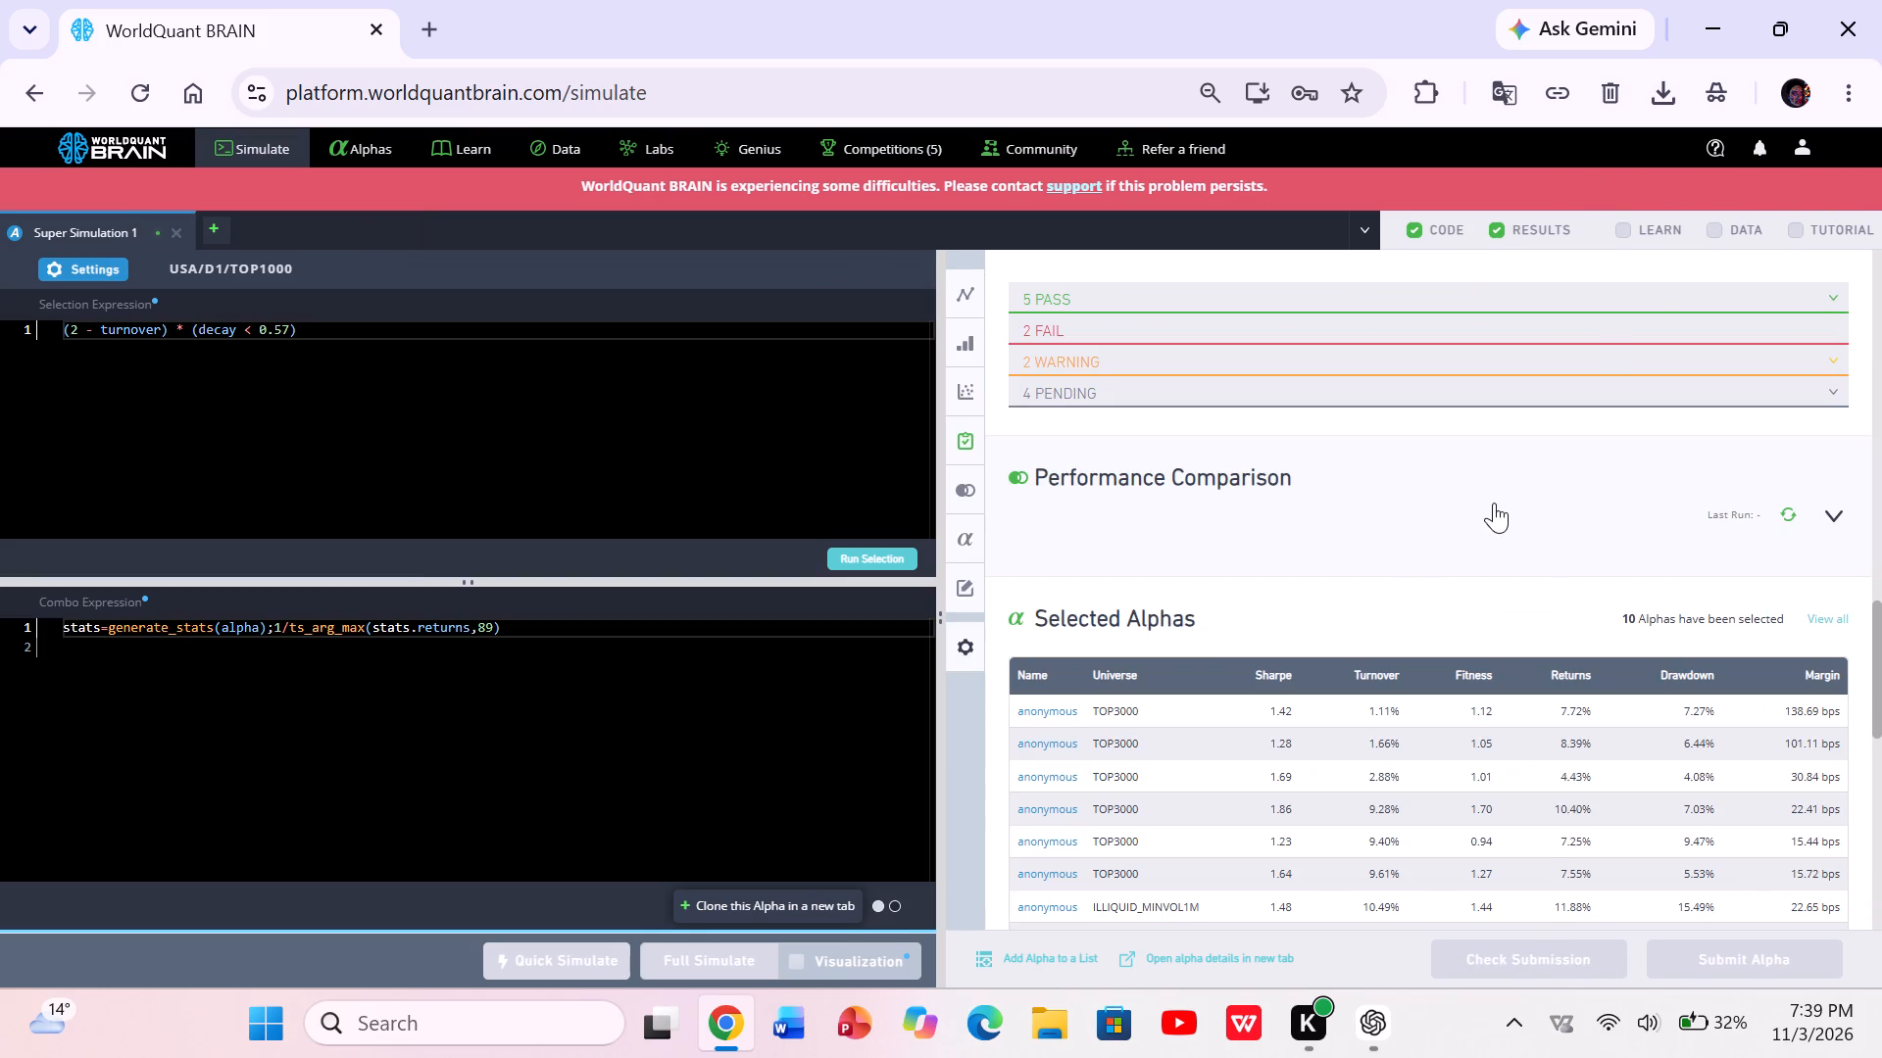
Close the Super Simulation 1 simulation.
click(178, 230)
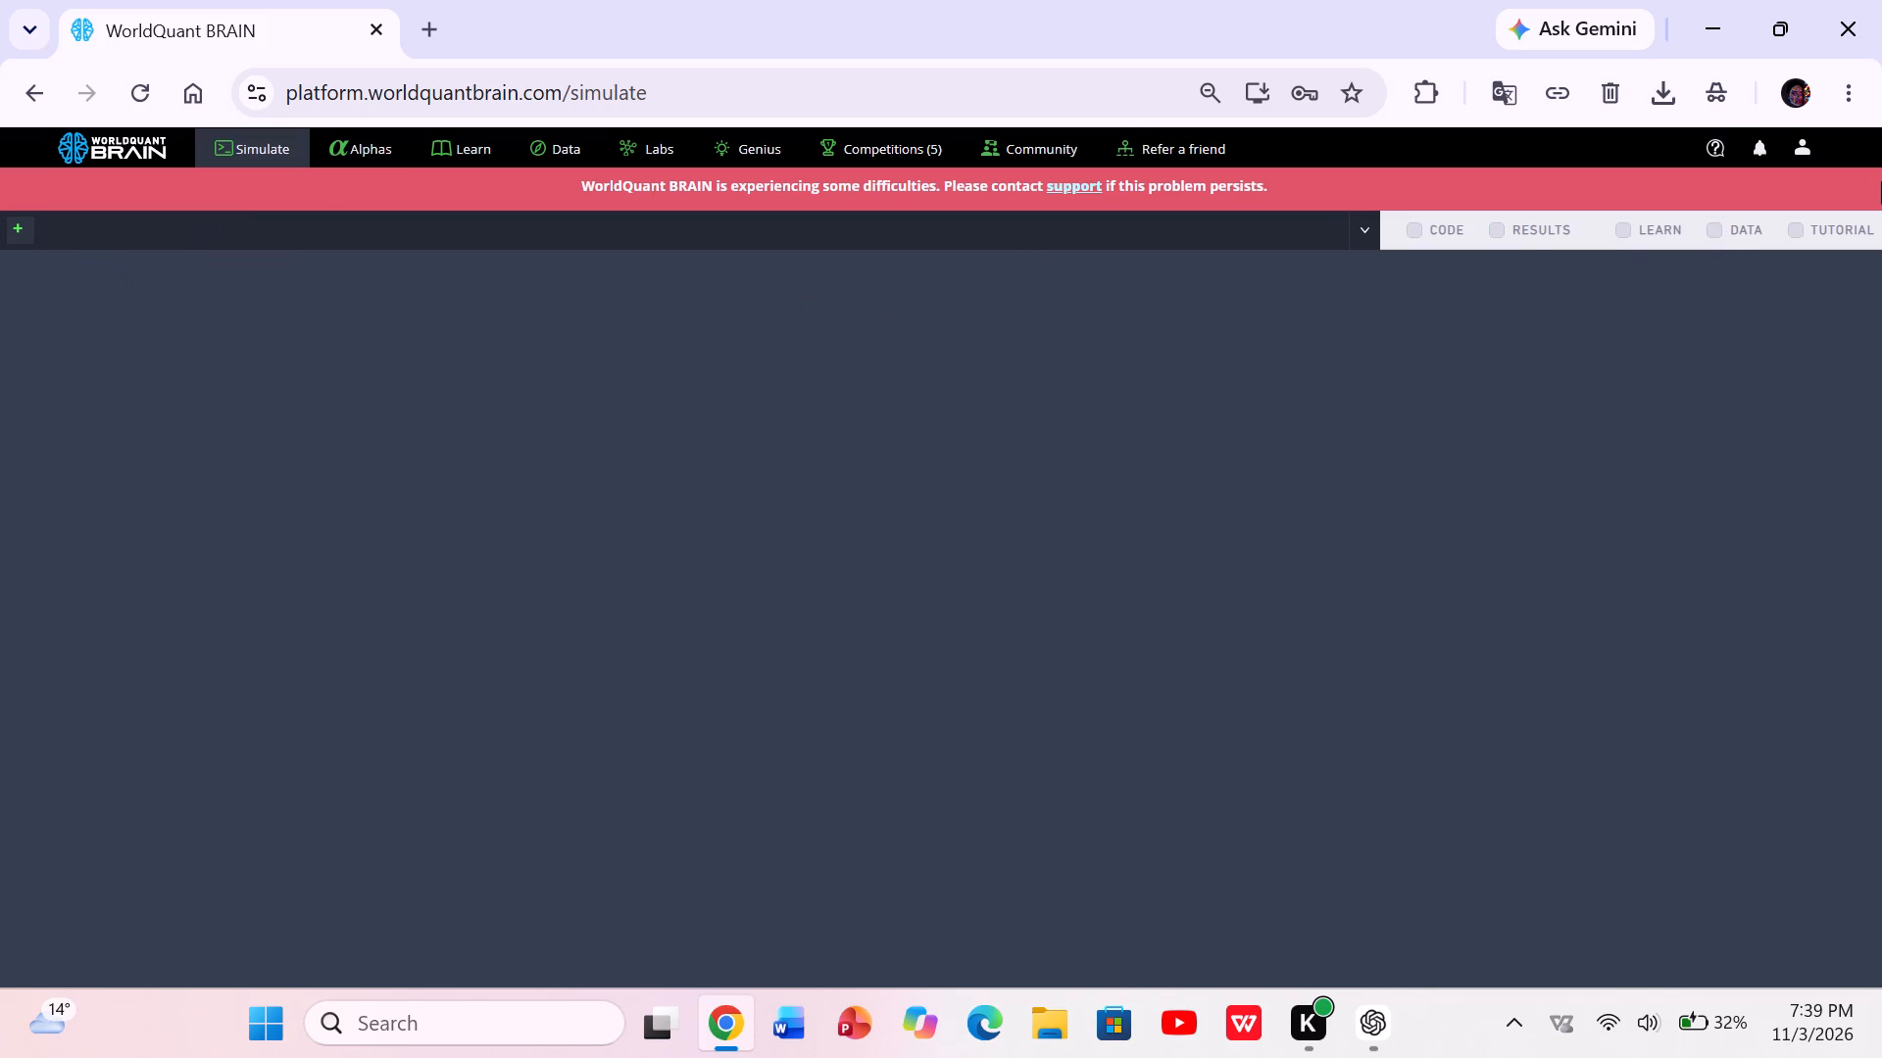
click(1881, 190)
Reduce the browser page zoom to 33%.
click(1853, 96)
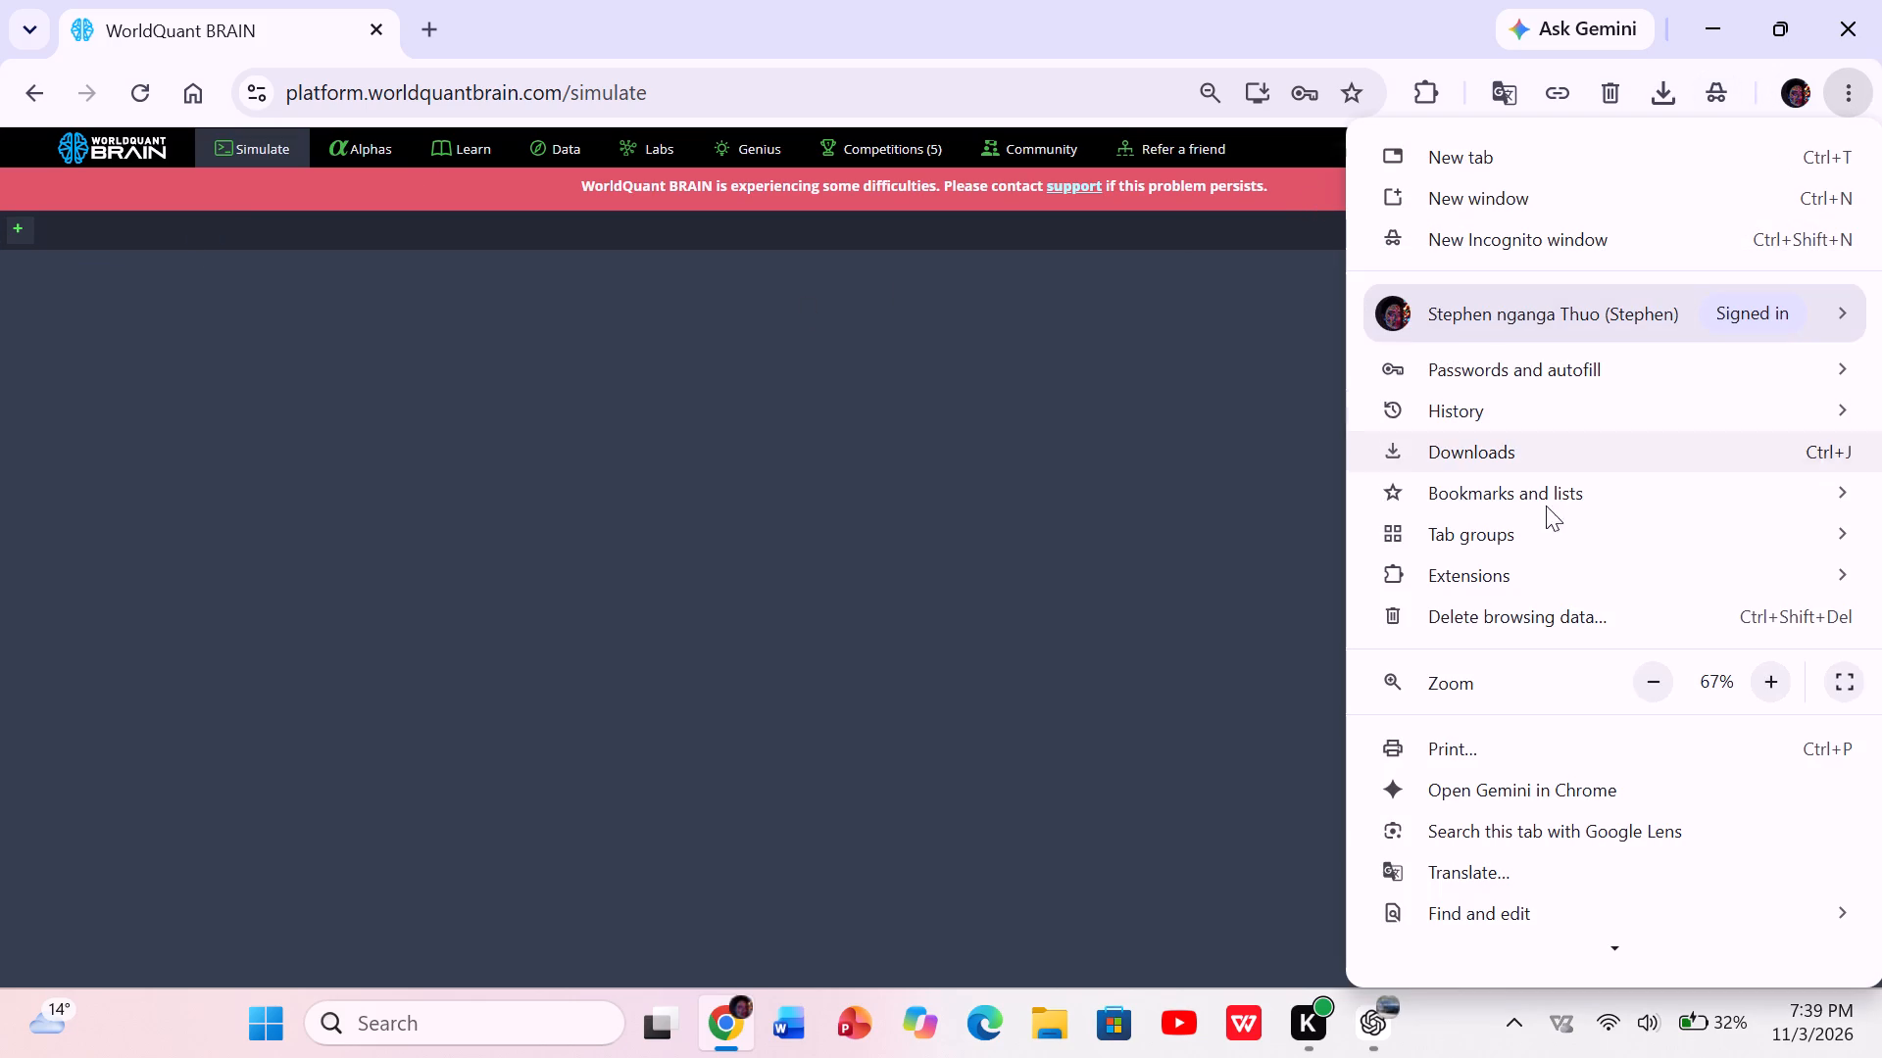
click(1647, 674)
click(1647, 674)
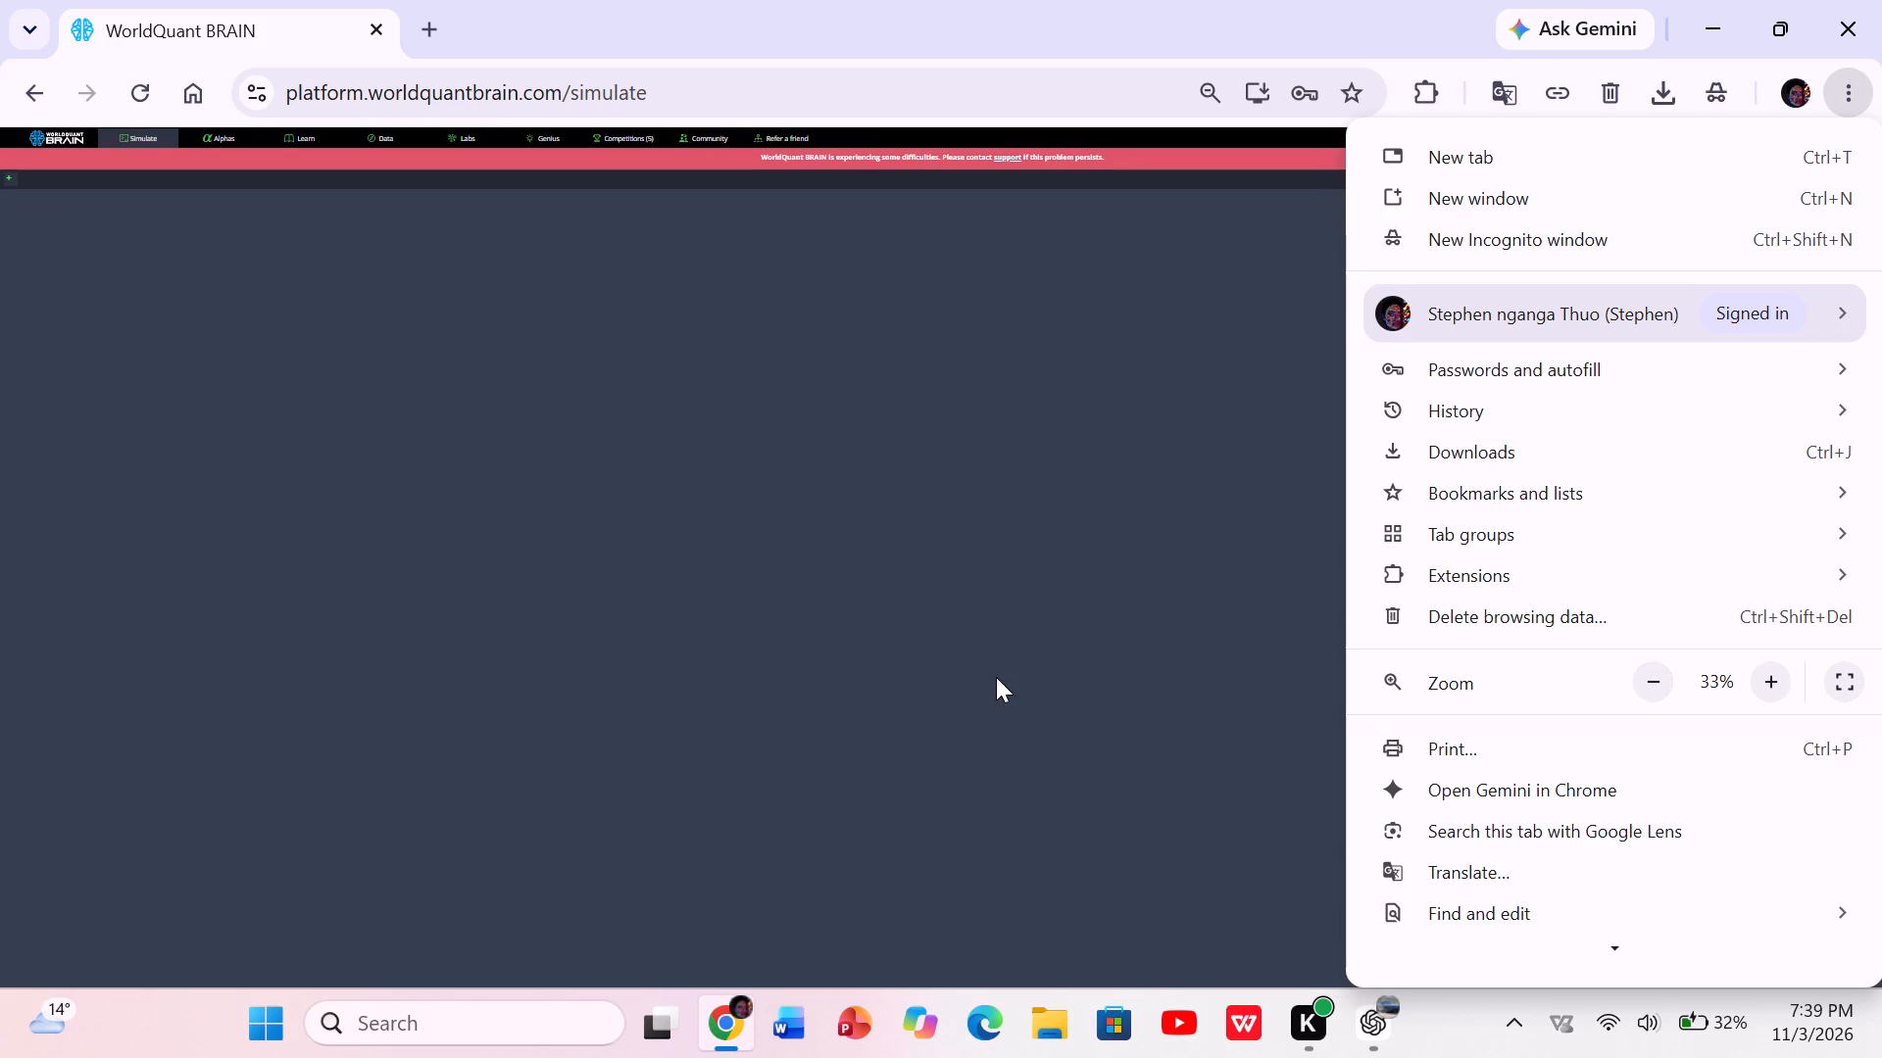
click(996, 677)
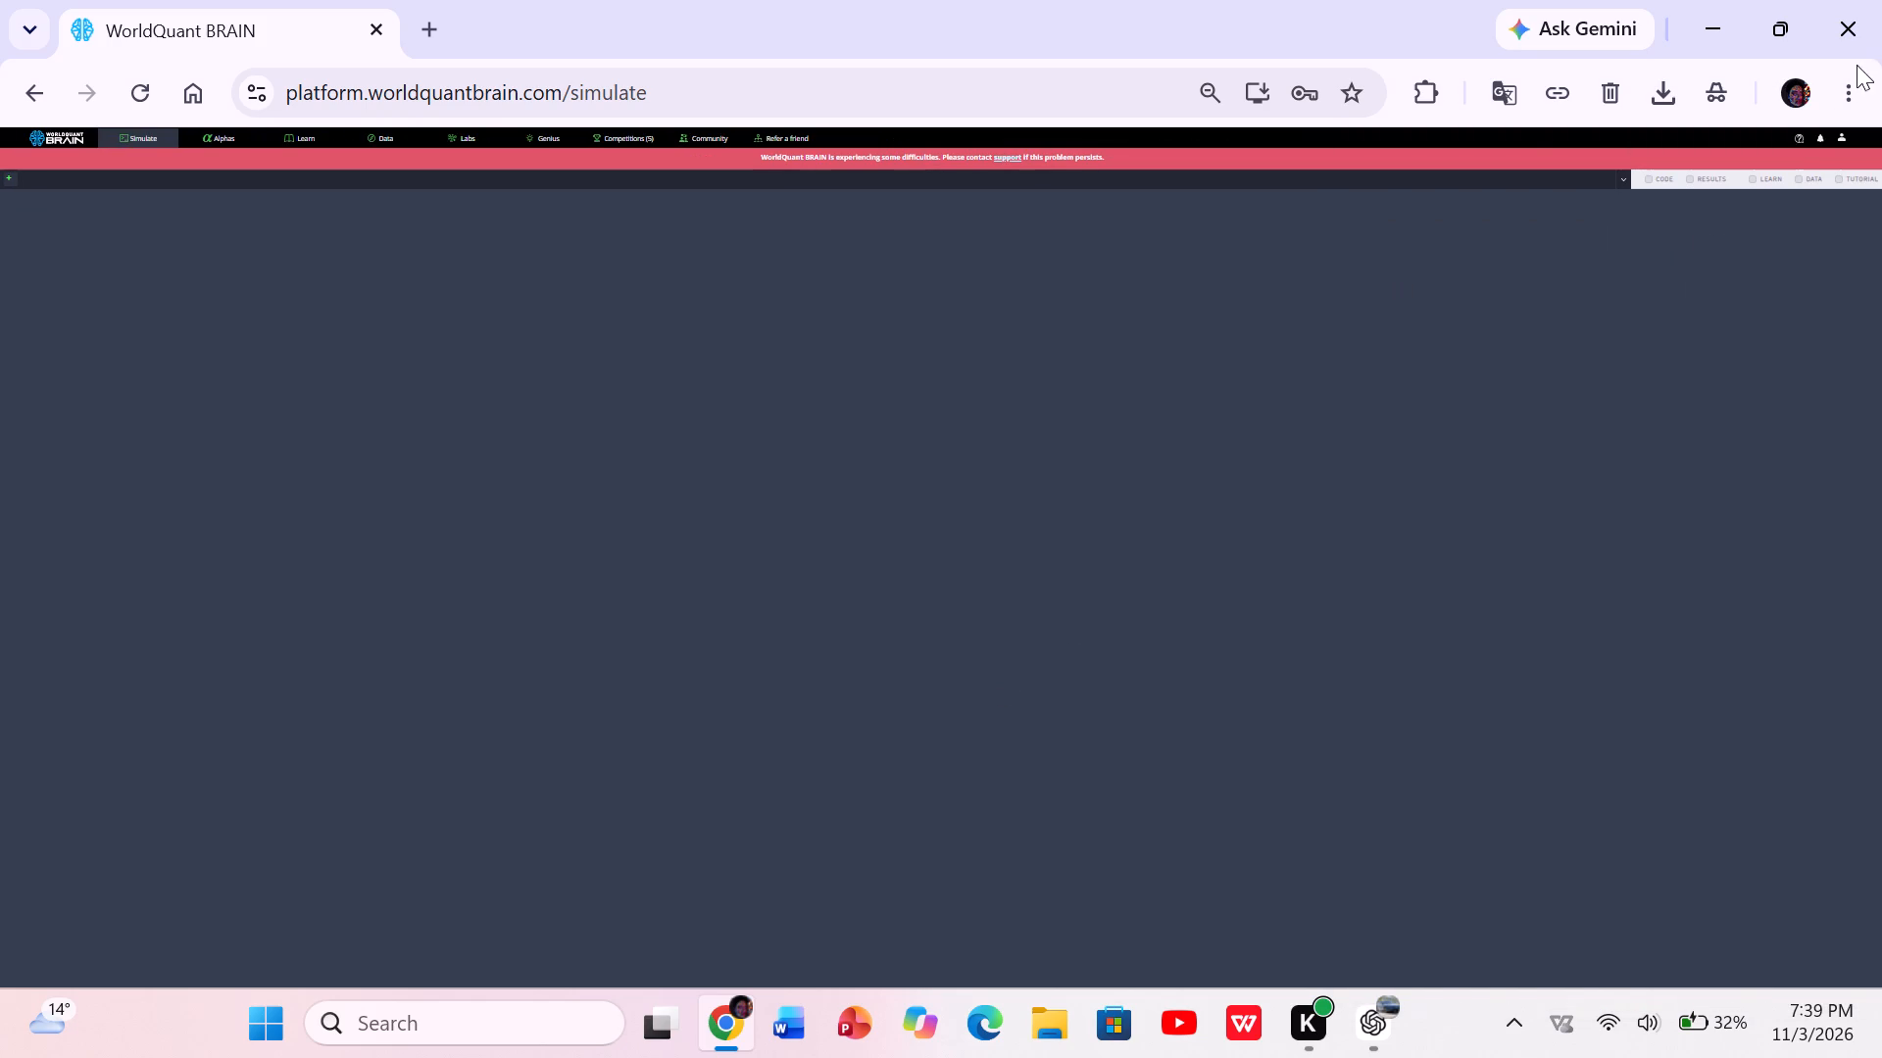
Increase the browser page zoom to 75%.
click(1847, 84)
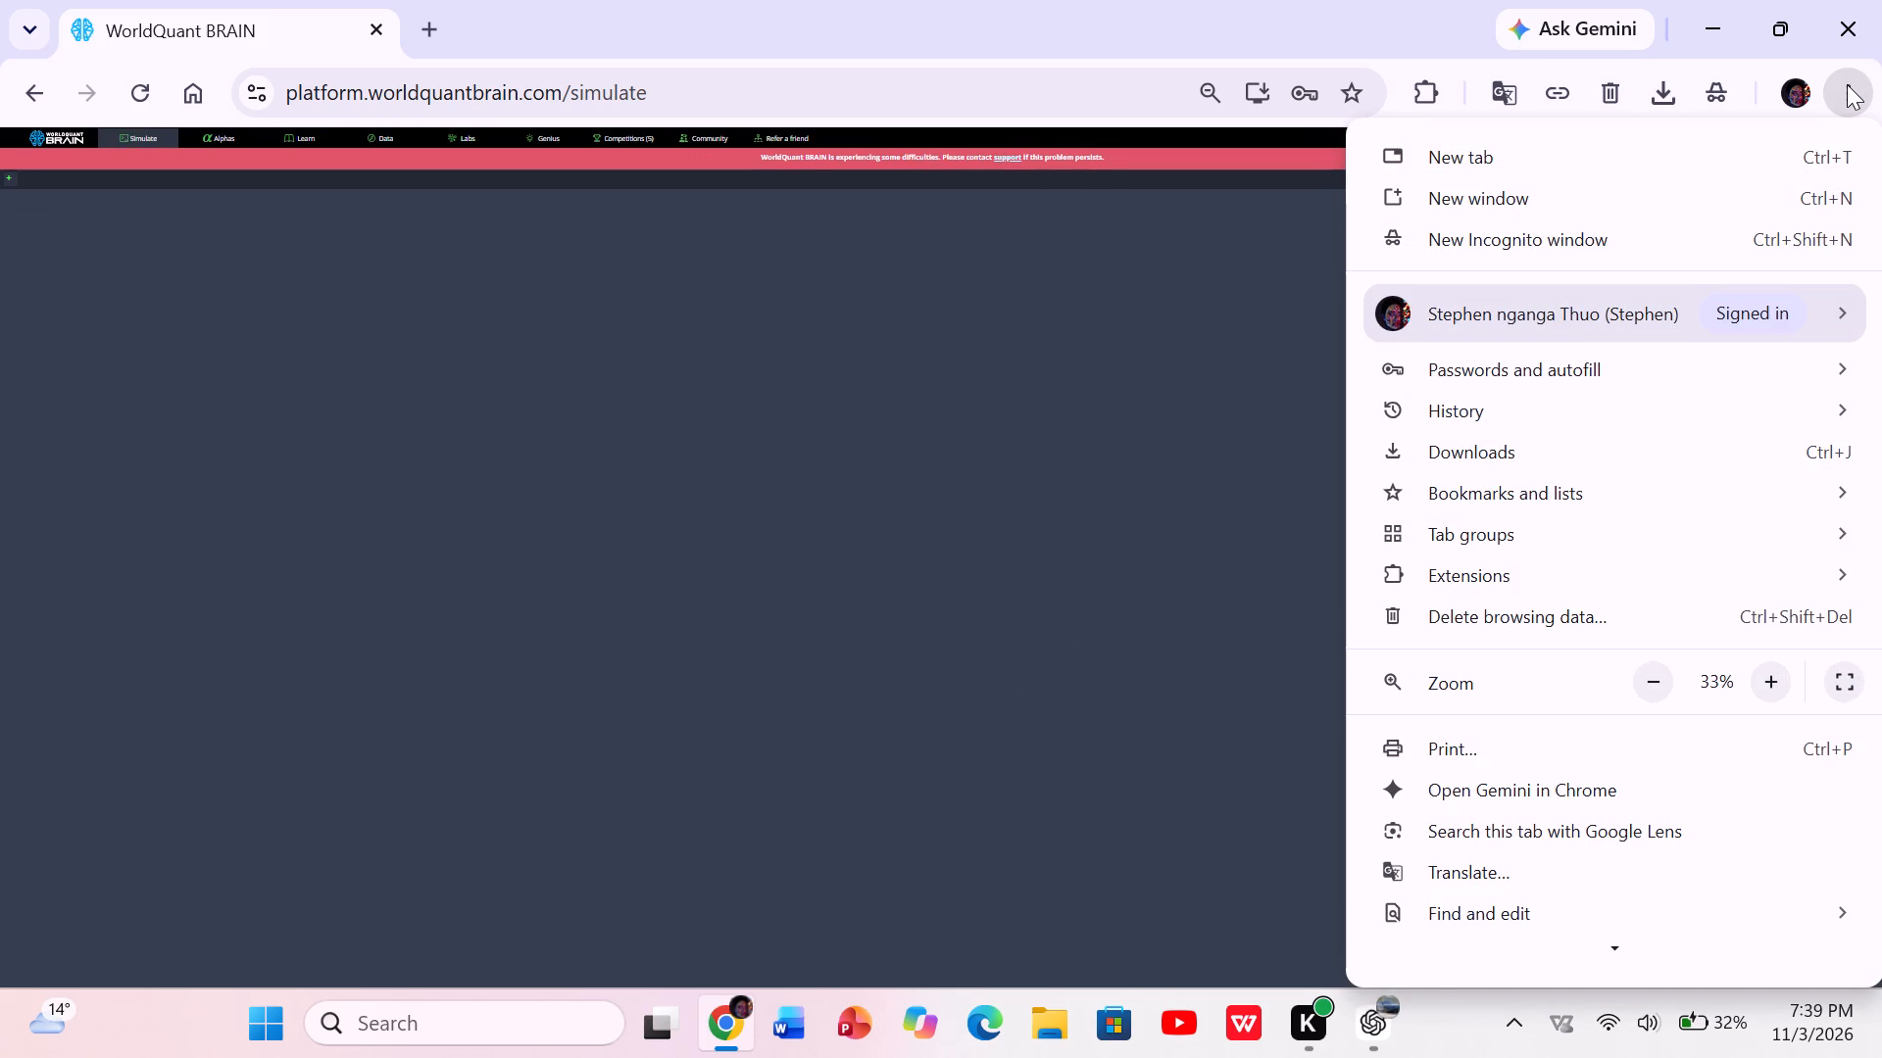
double_click(1765, 672)
click(1765, 672)
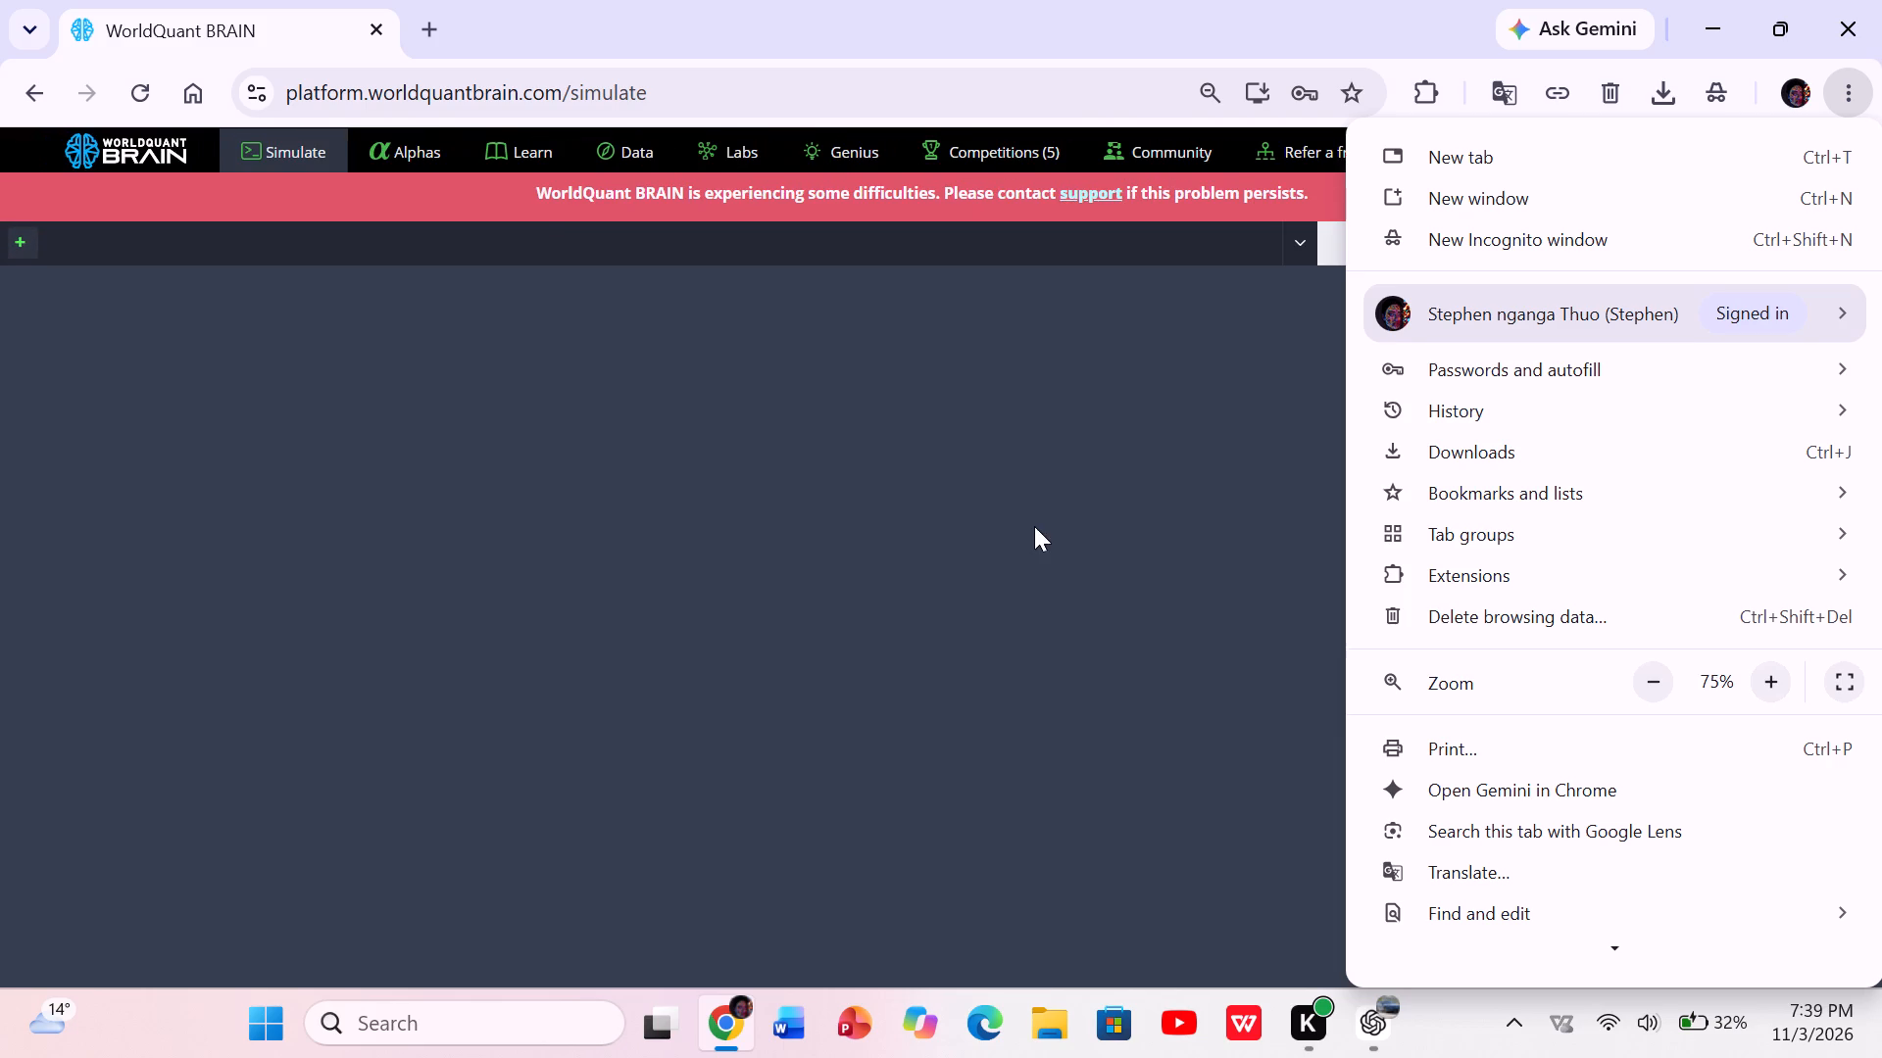
Clone the submitted Regular alpha rKRXVOnd into a new simulation and dismiss the streak pop-up.
click(408, 156)
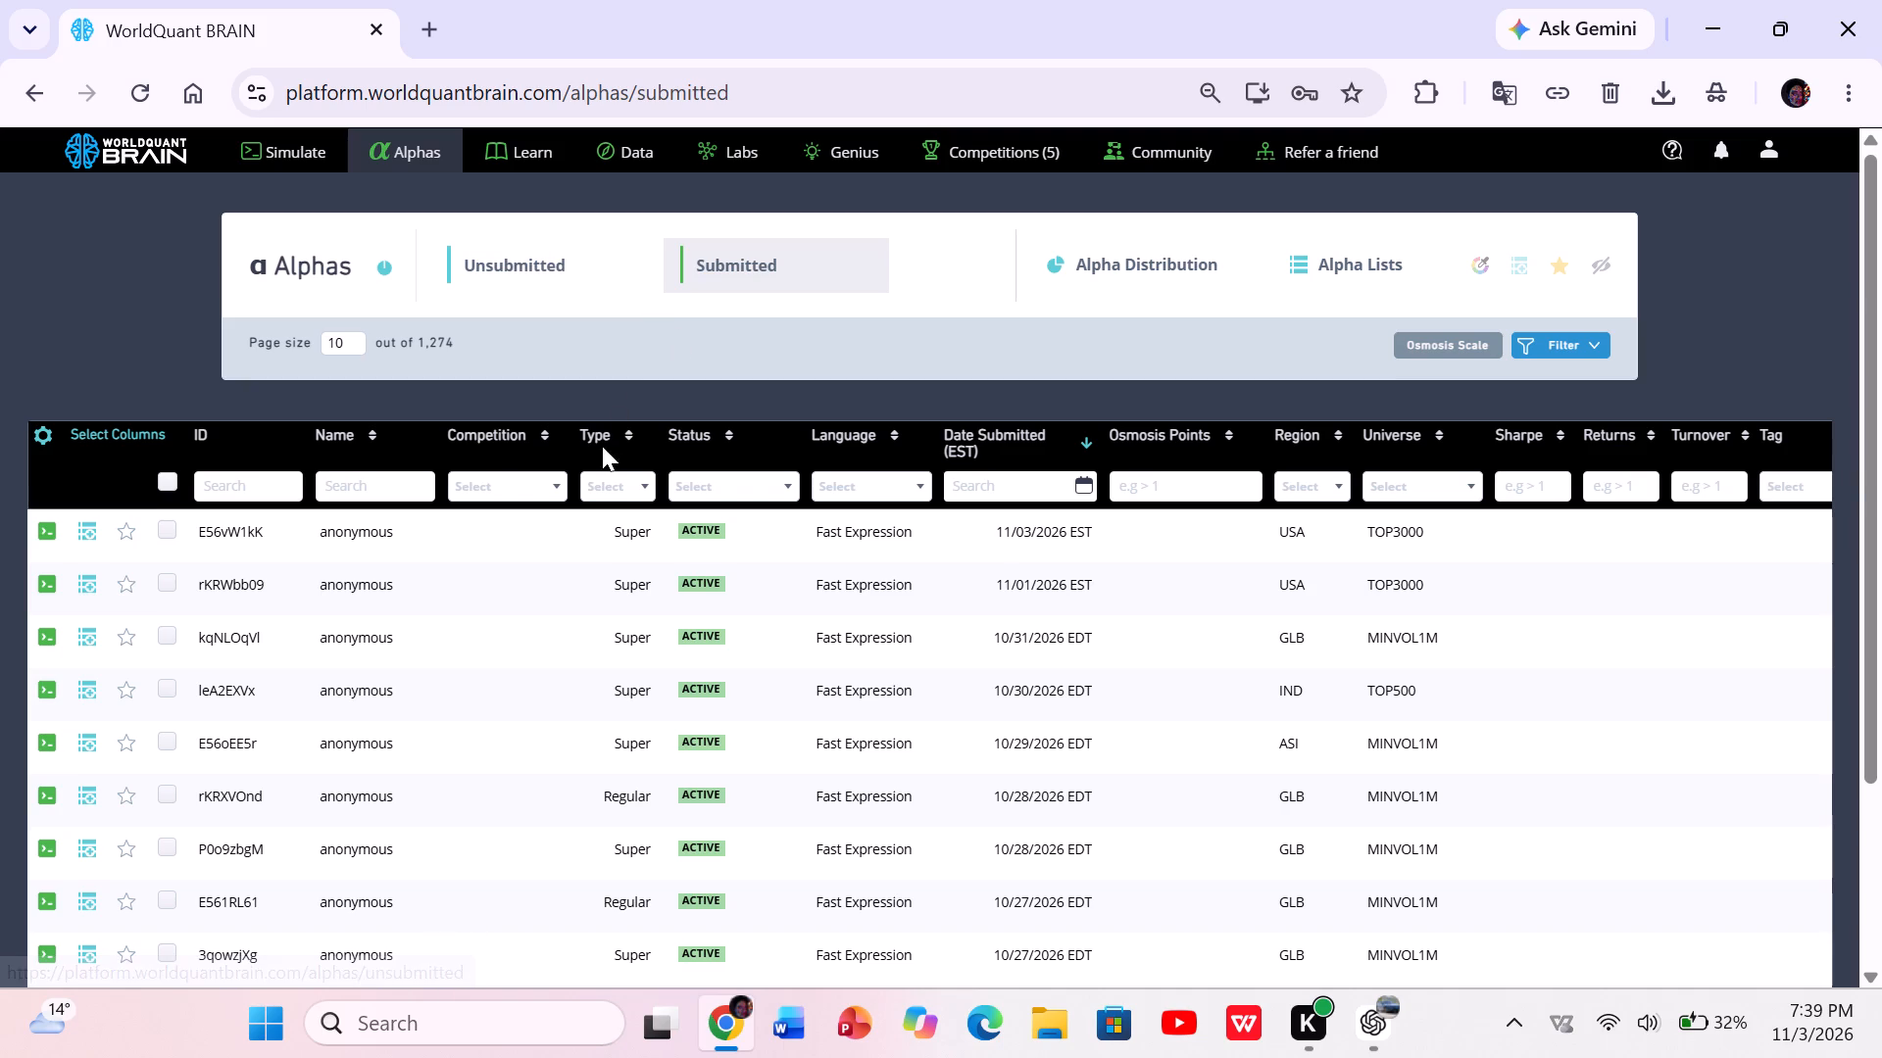
click(559, 796)
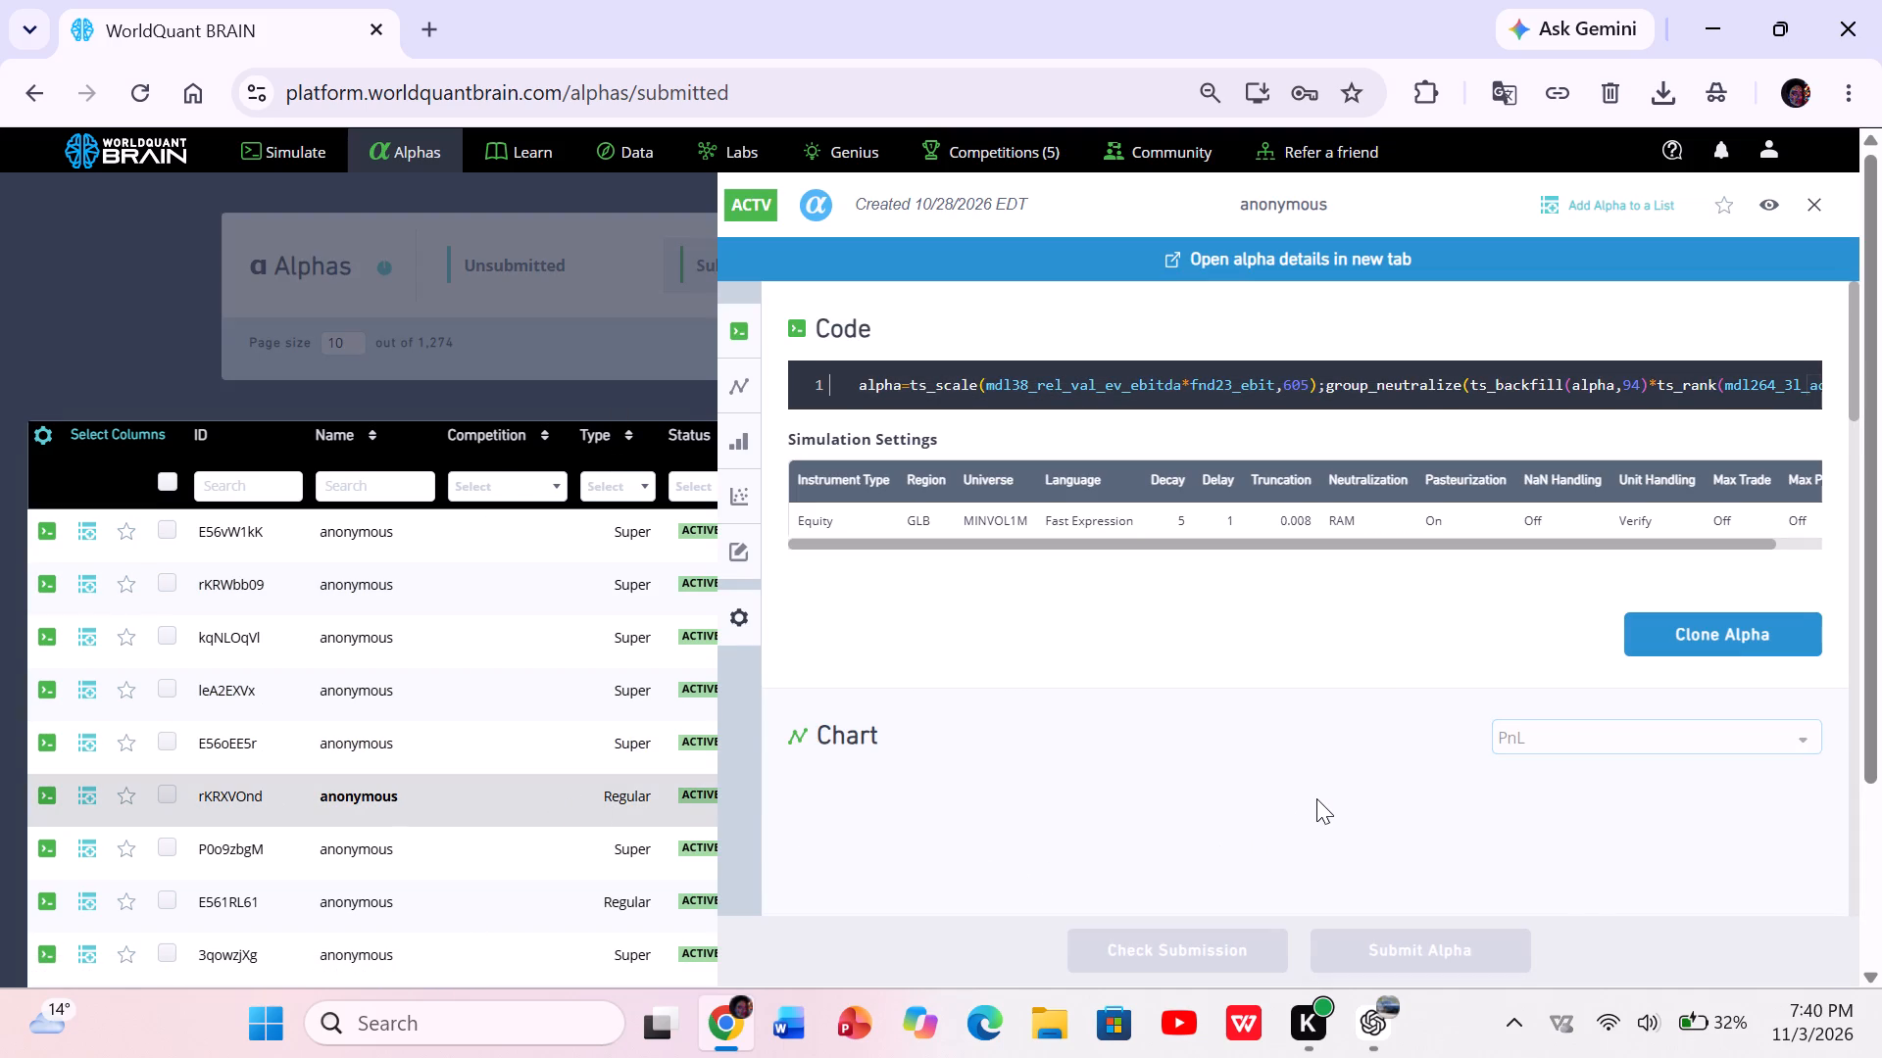
click(1684, 649)
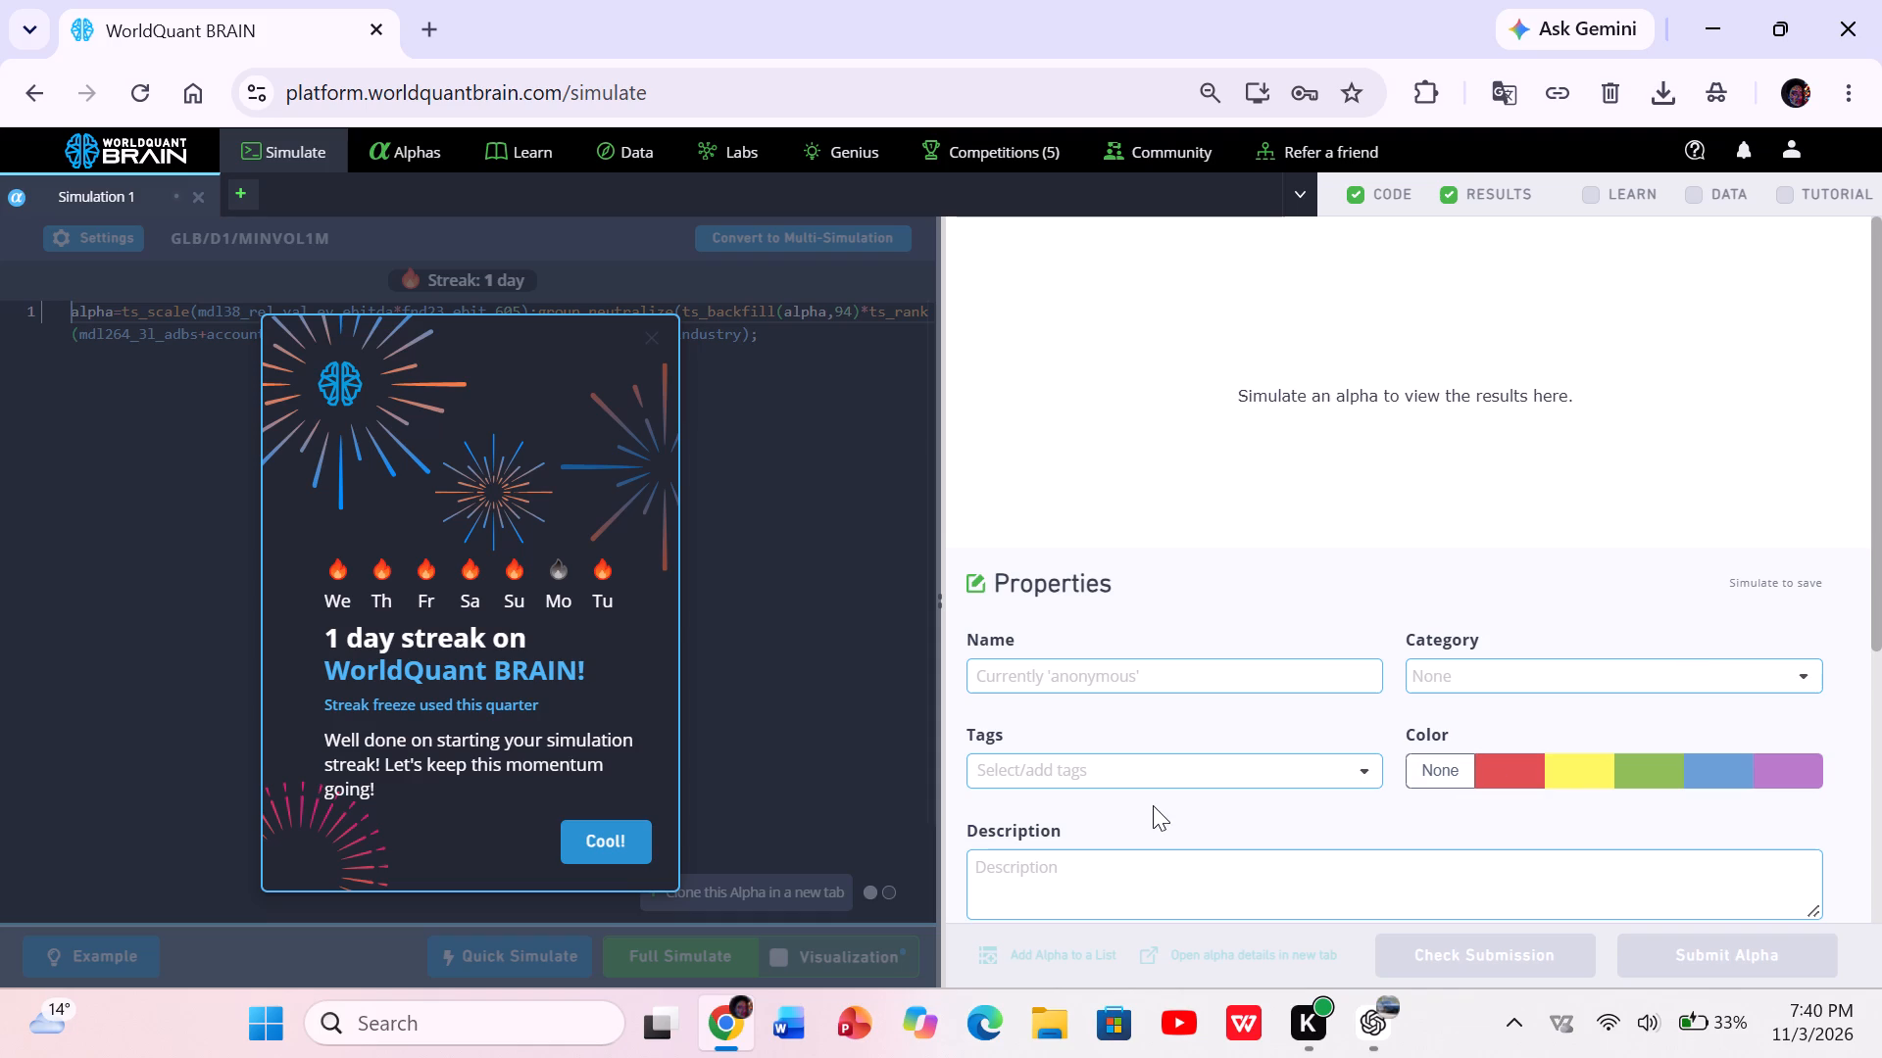
click(599, 832)
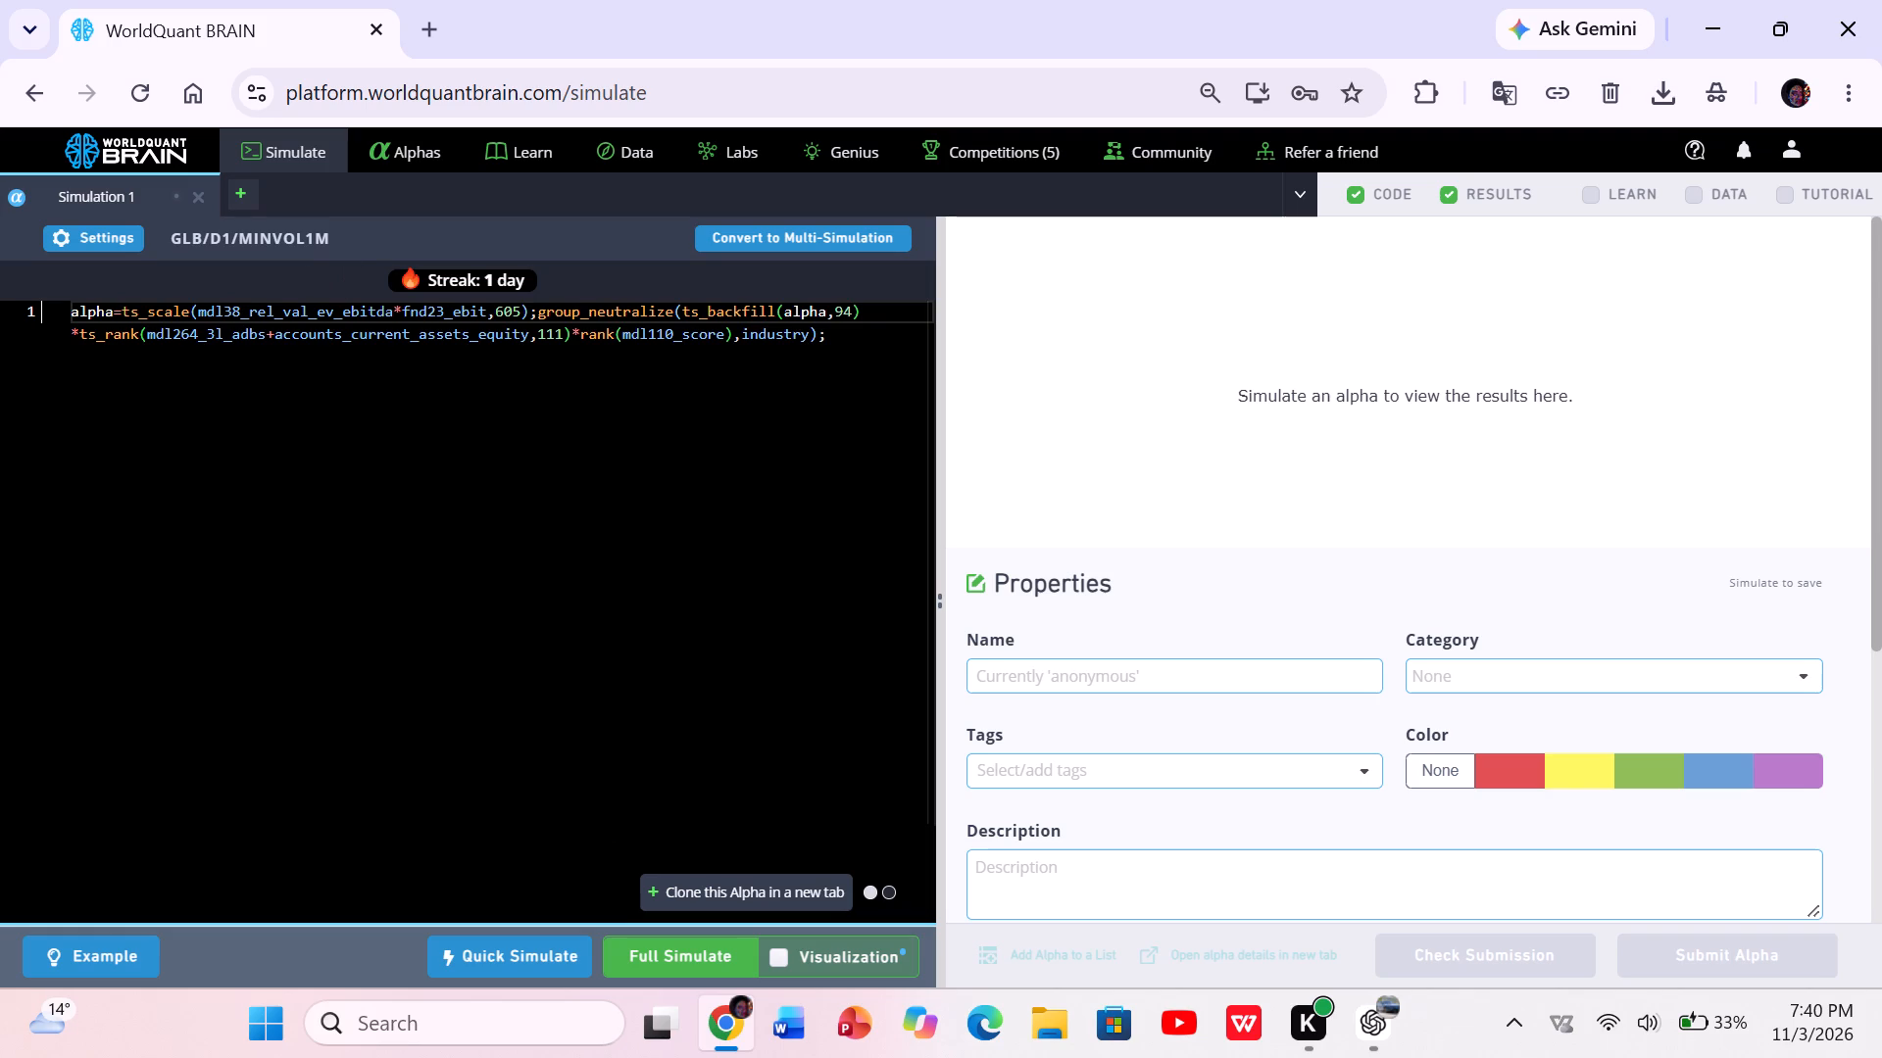
Copy the field name fnd23_ebit from the alpha code and open the Data page in a new browser tab.
double_click(445, 310)
right_click(445, 310)
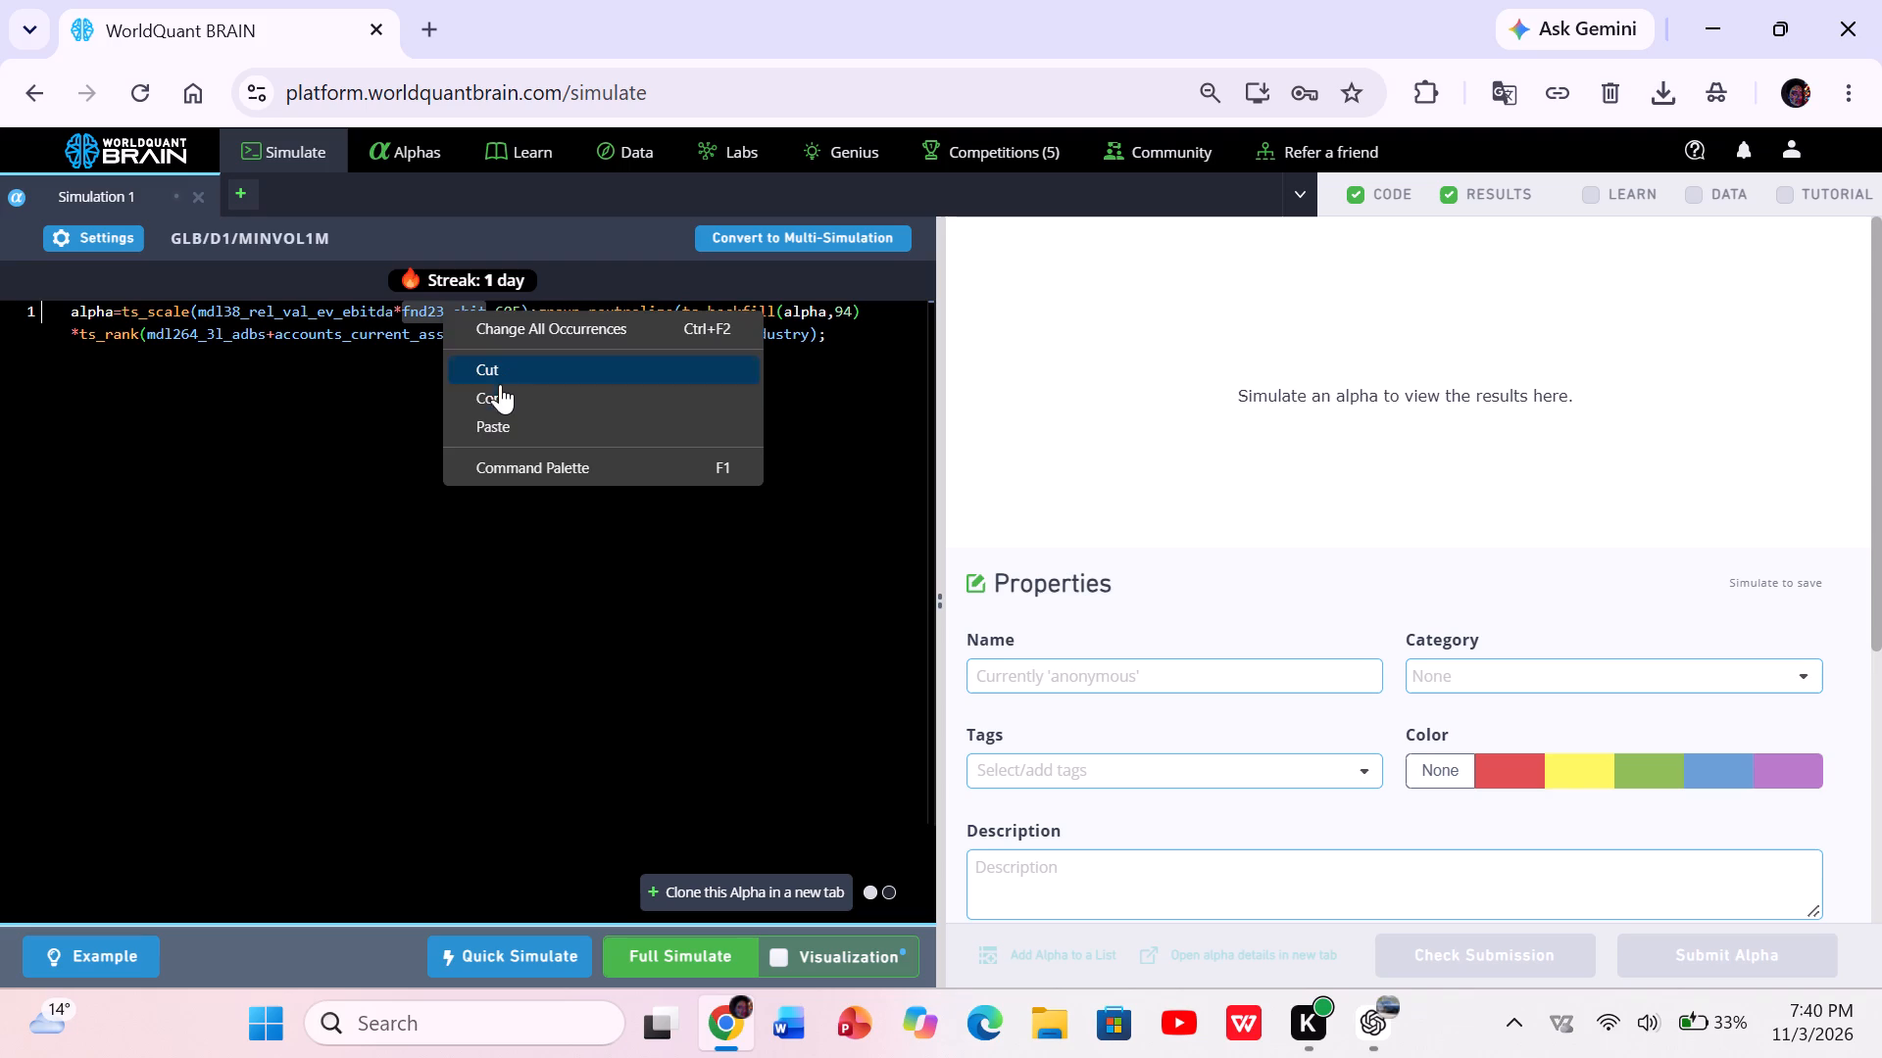
click(500, 389)
right_click(603, 145)
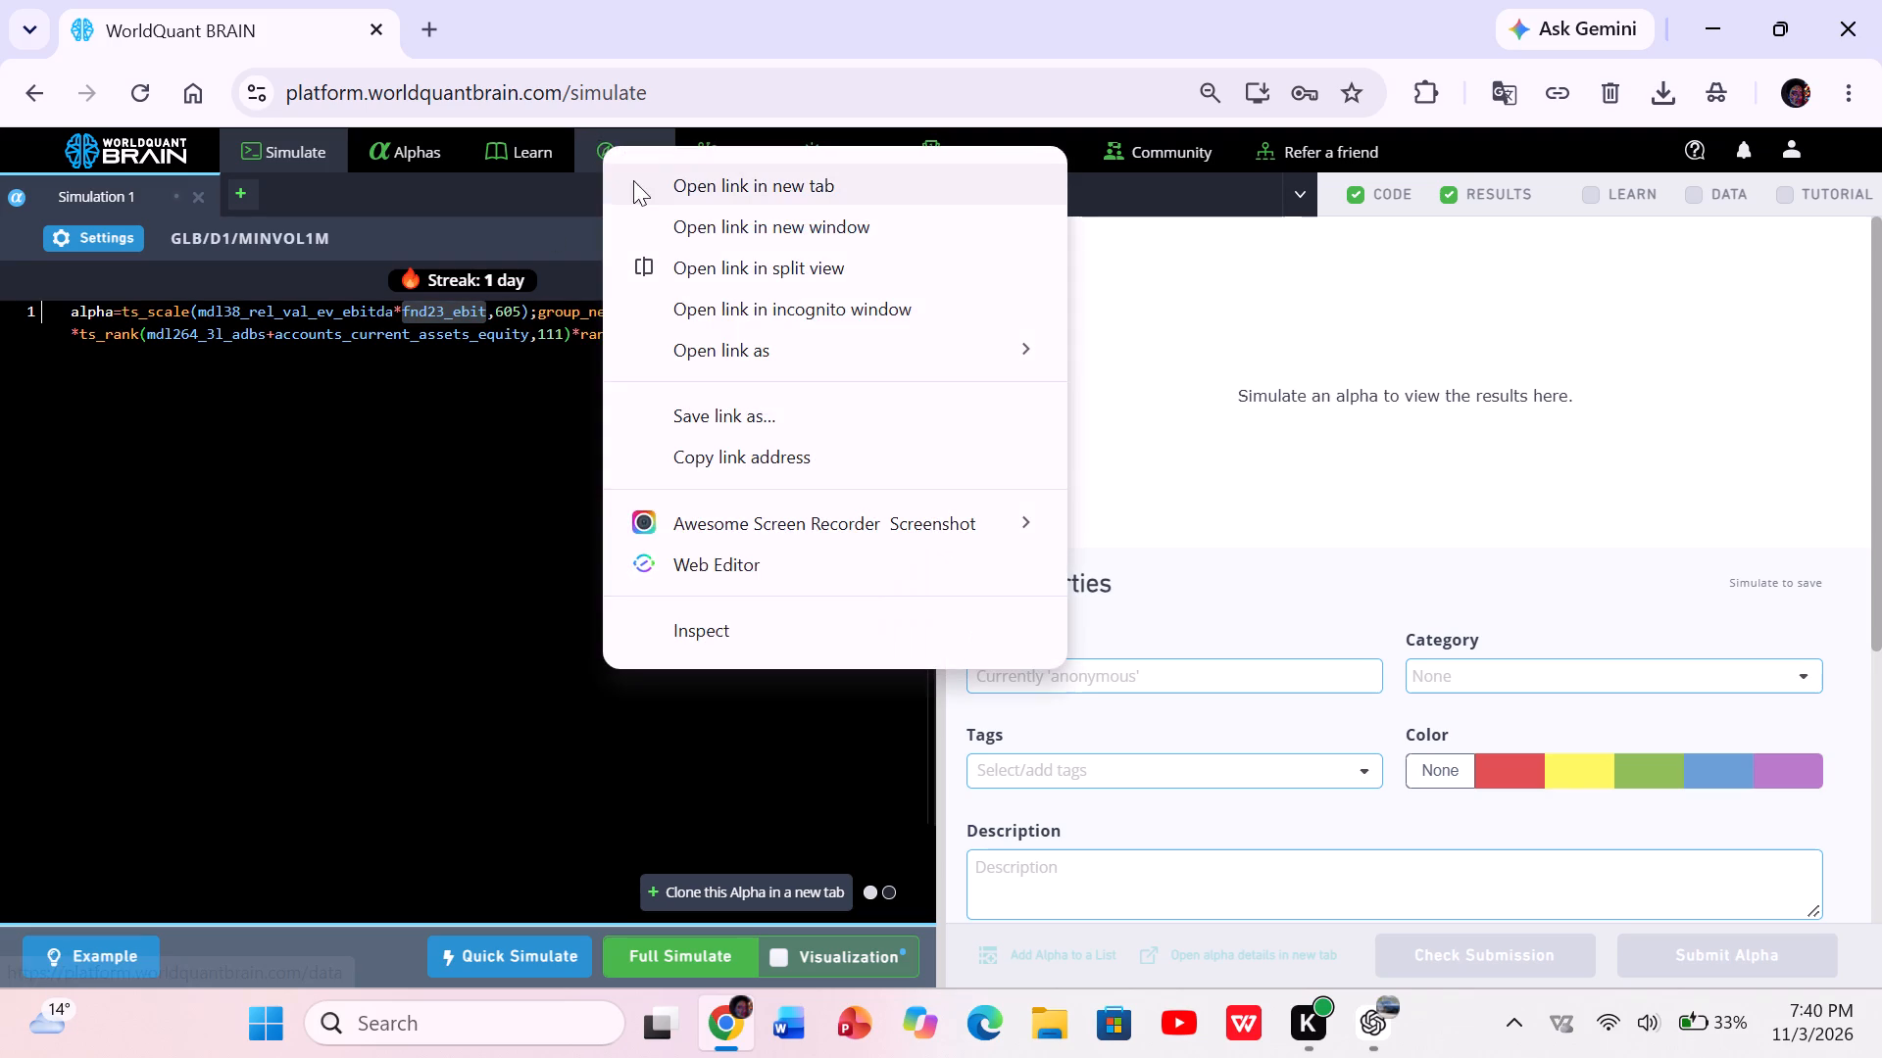
click(662, 184)
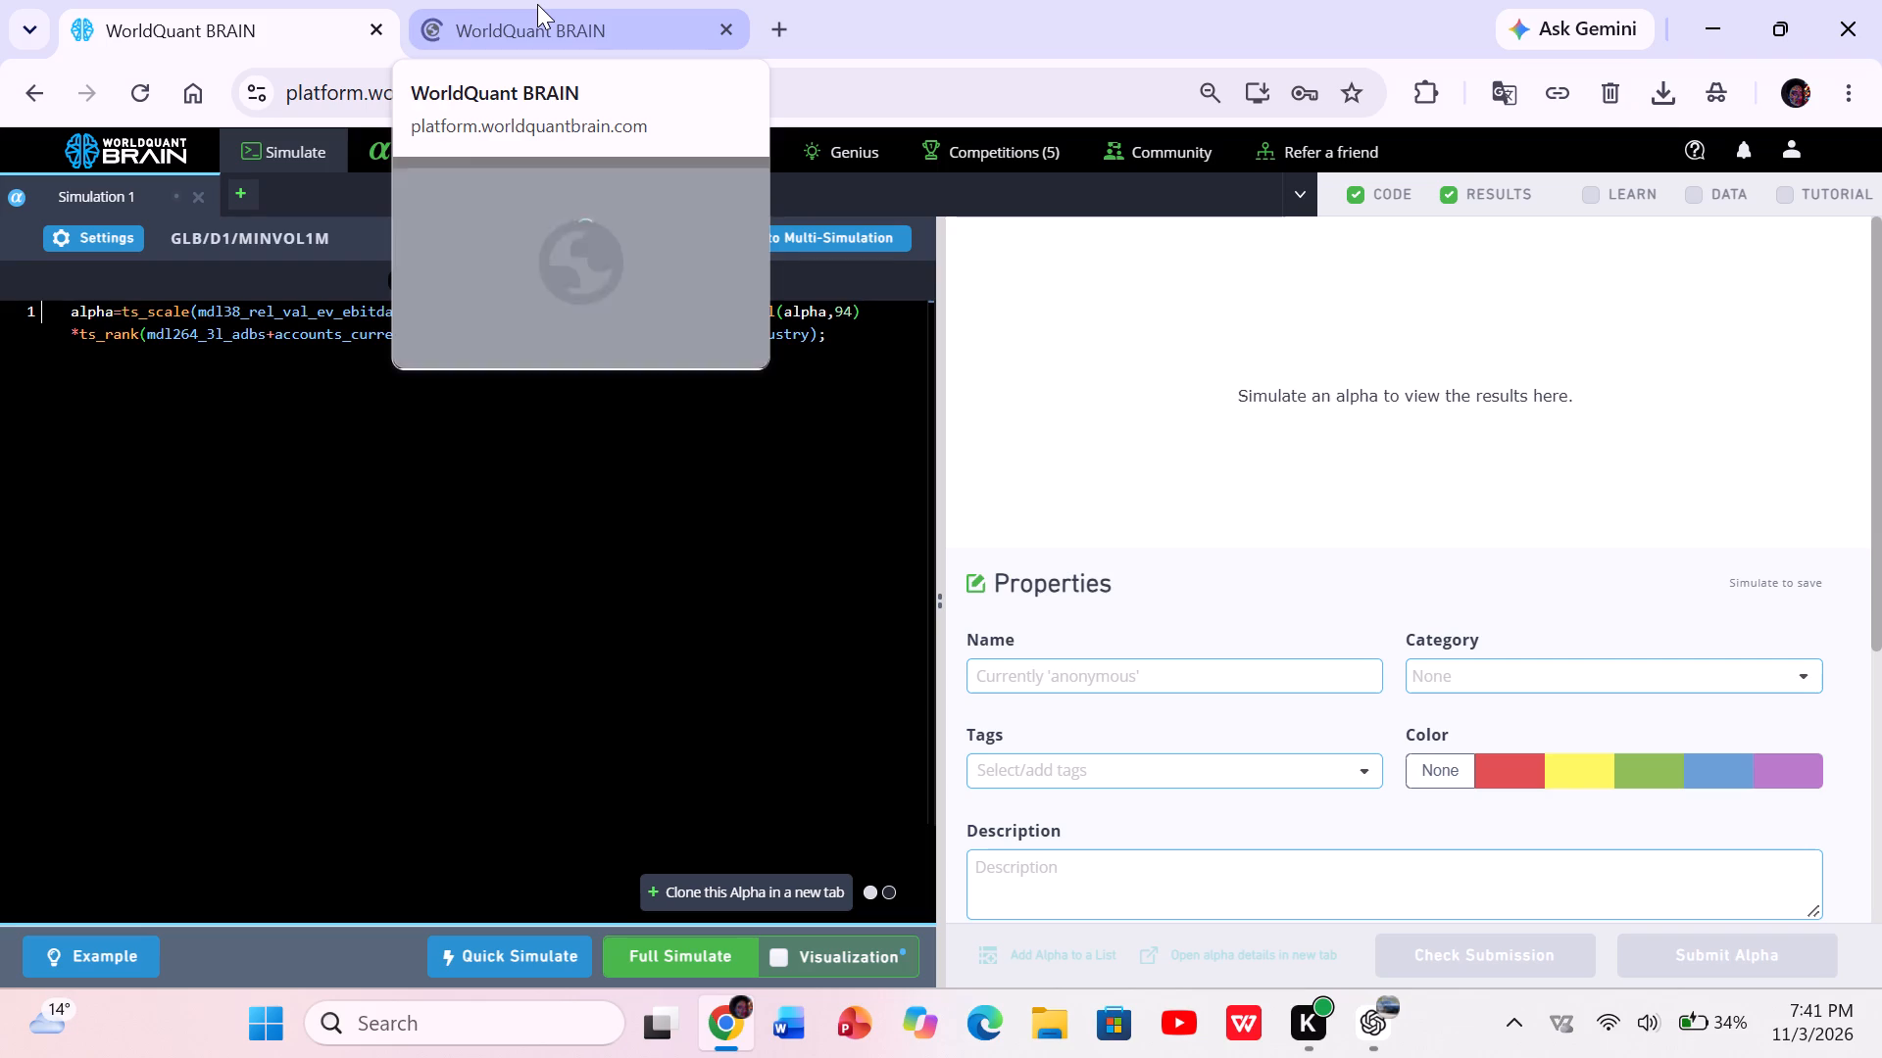
click(537, 4)
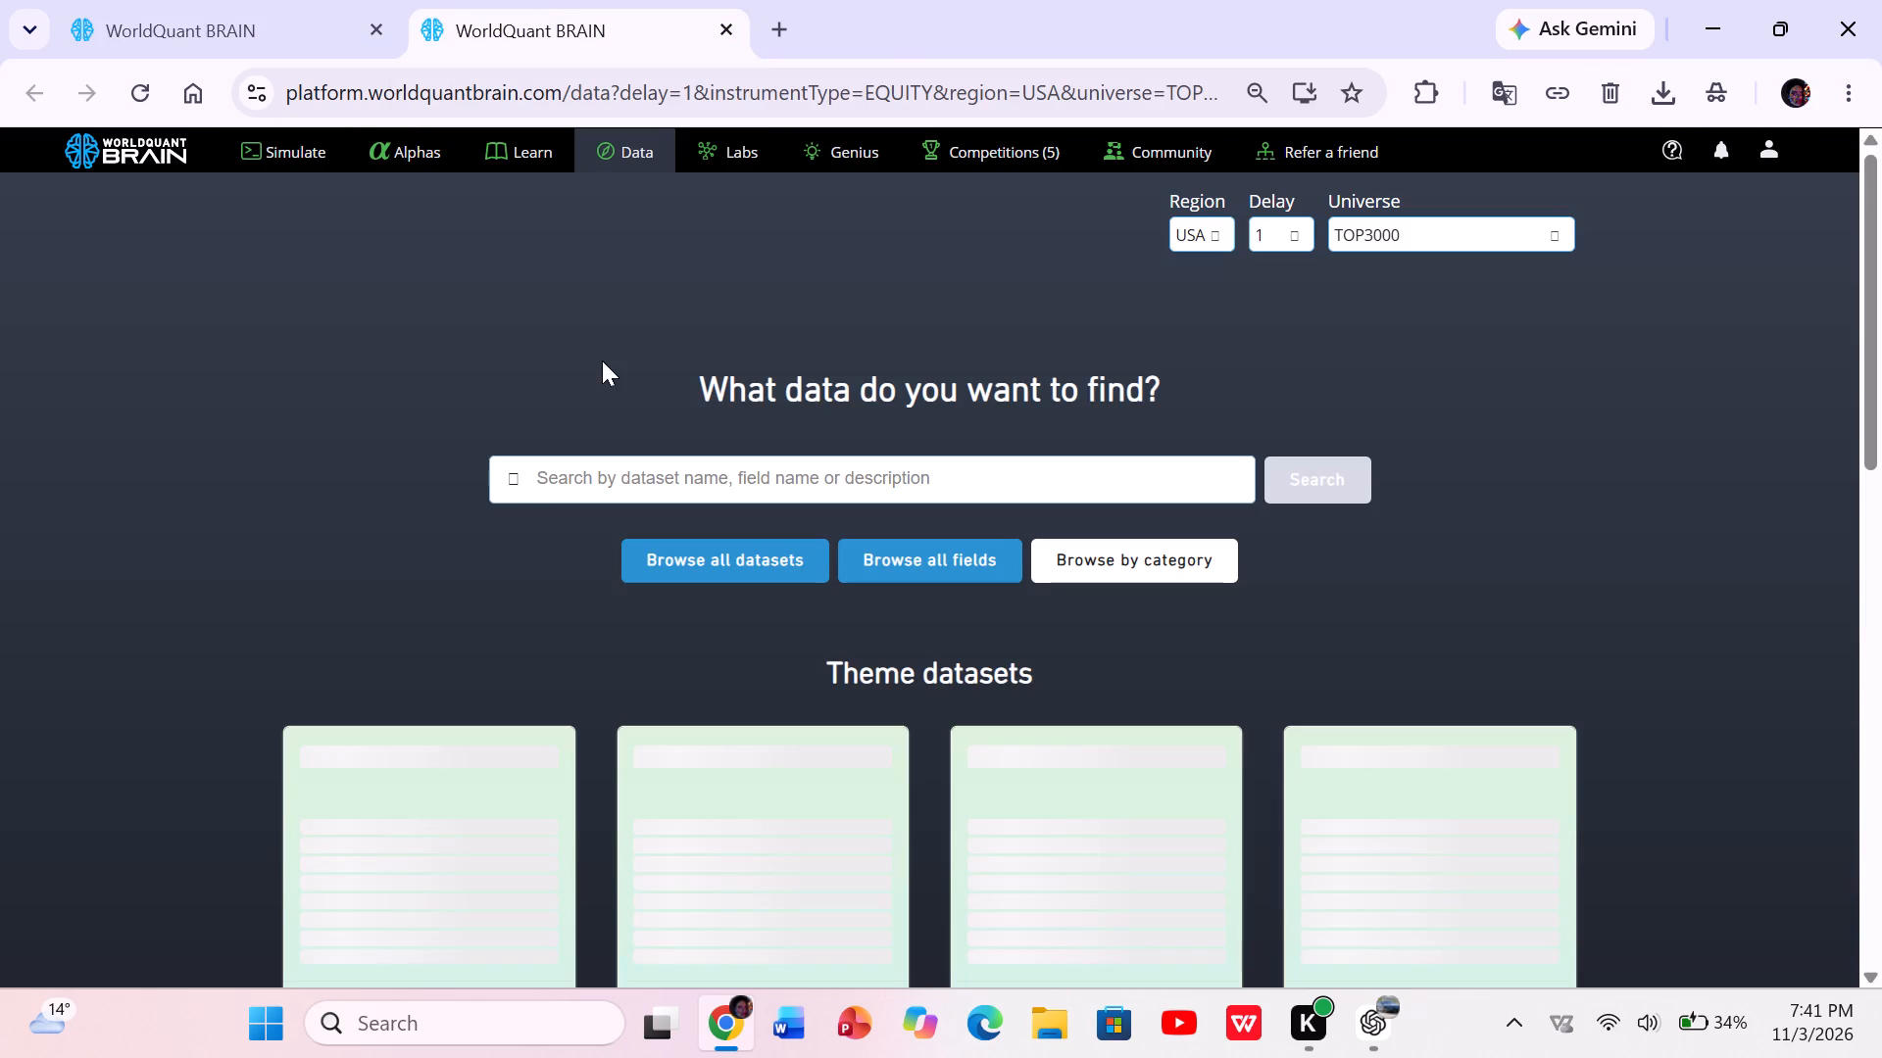
click(207, 13)
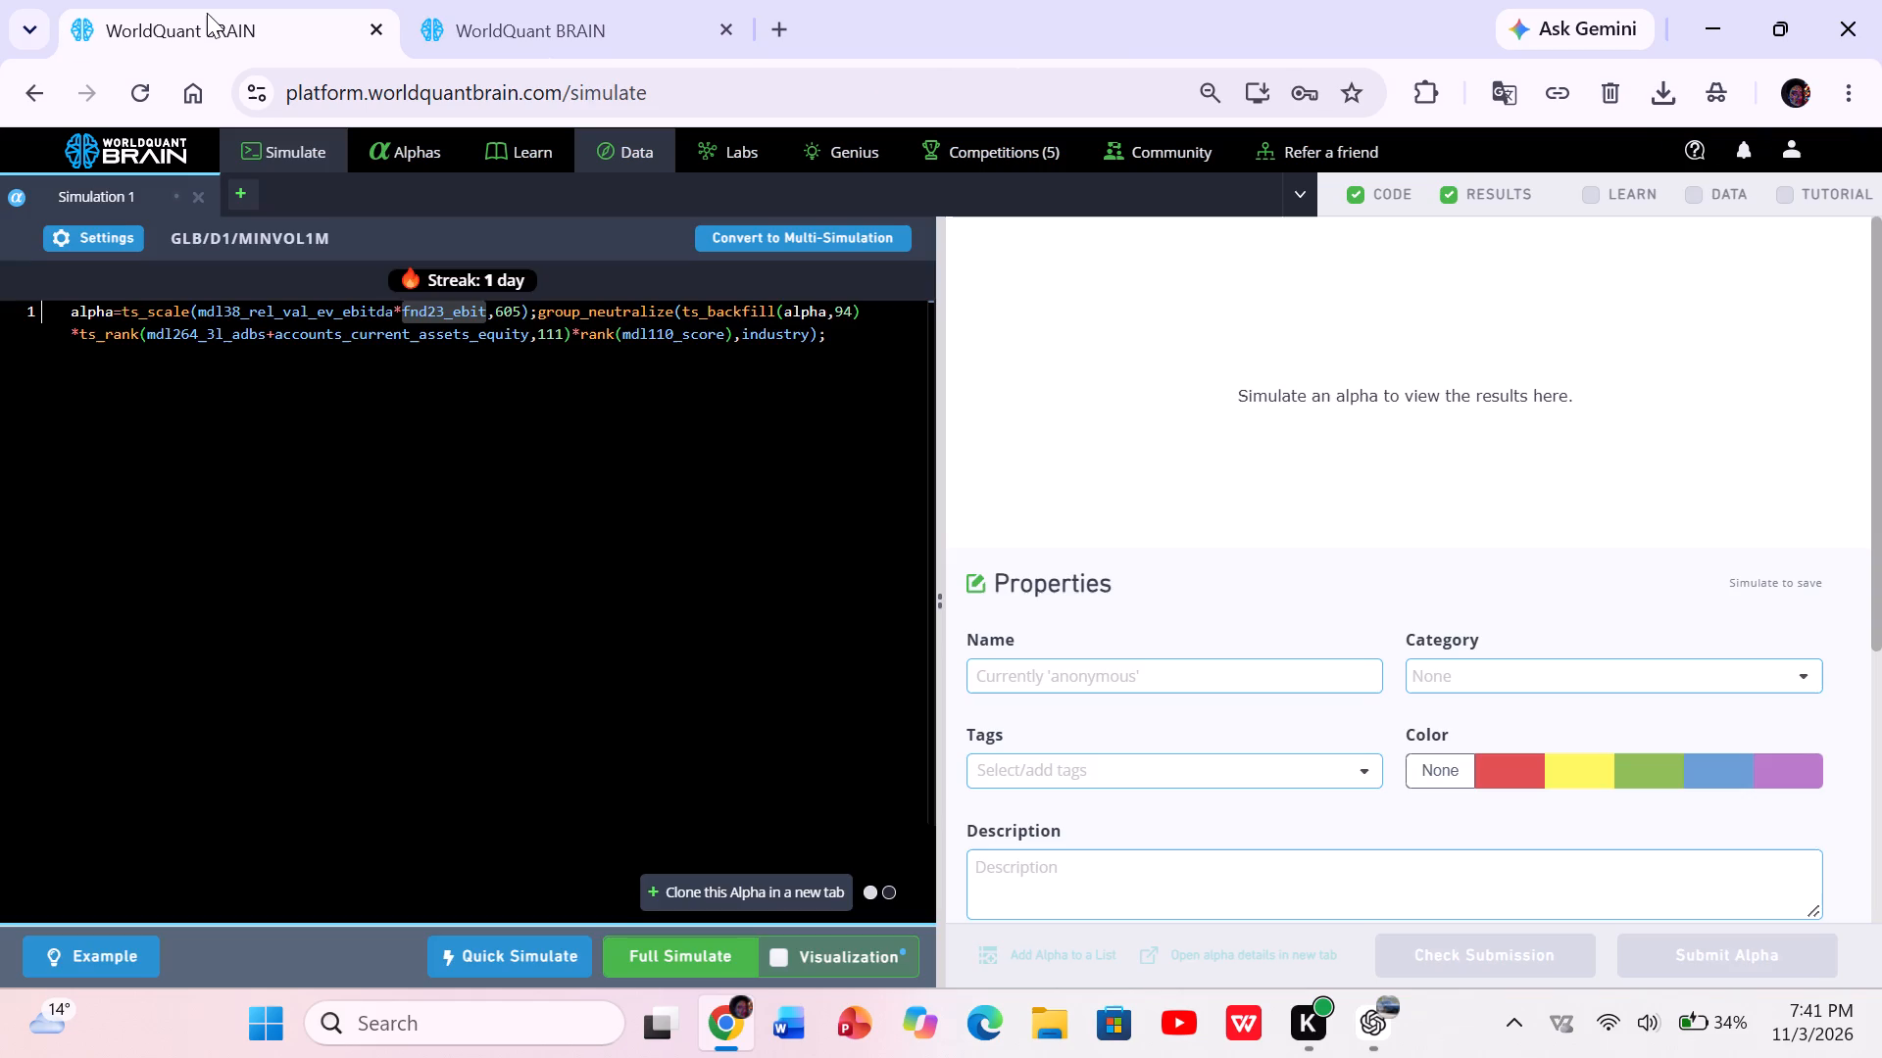
click(489, 20)
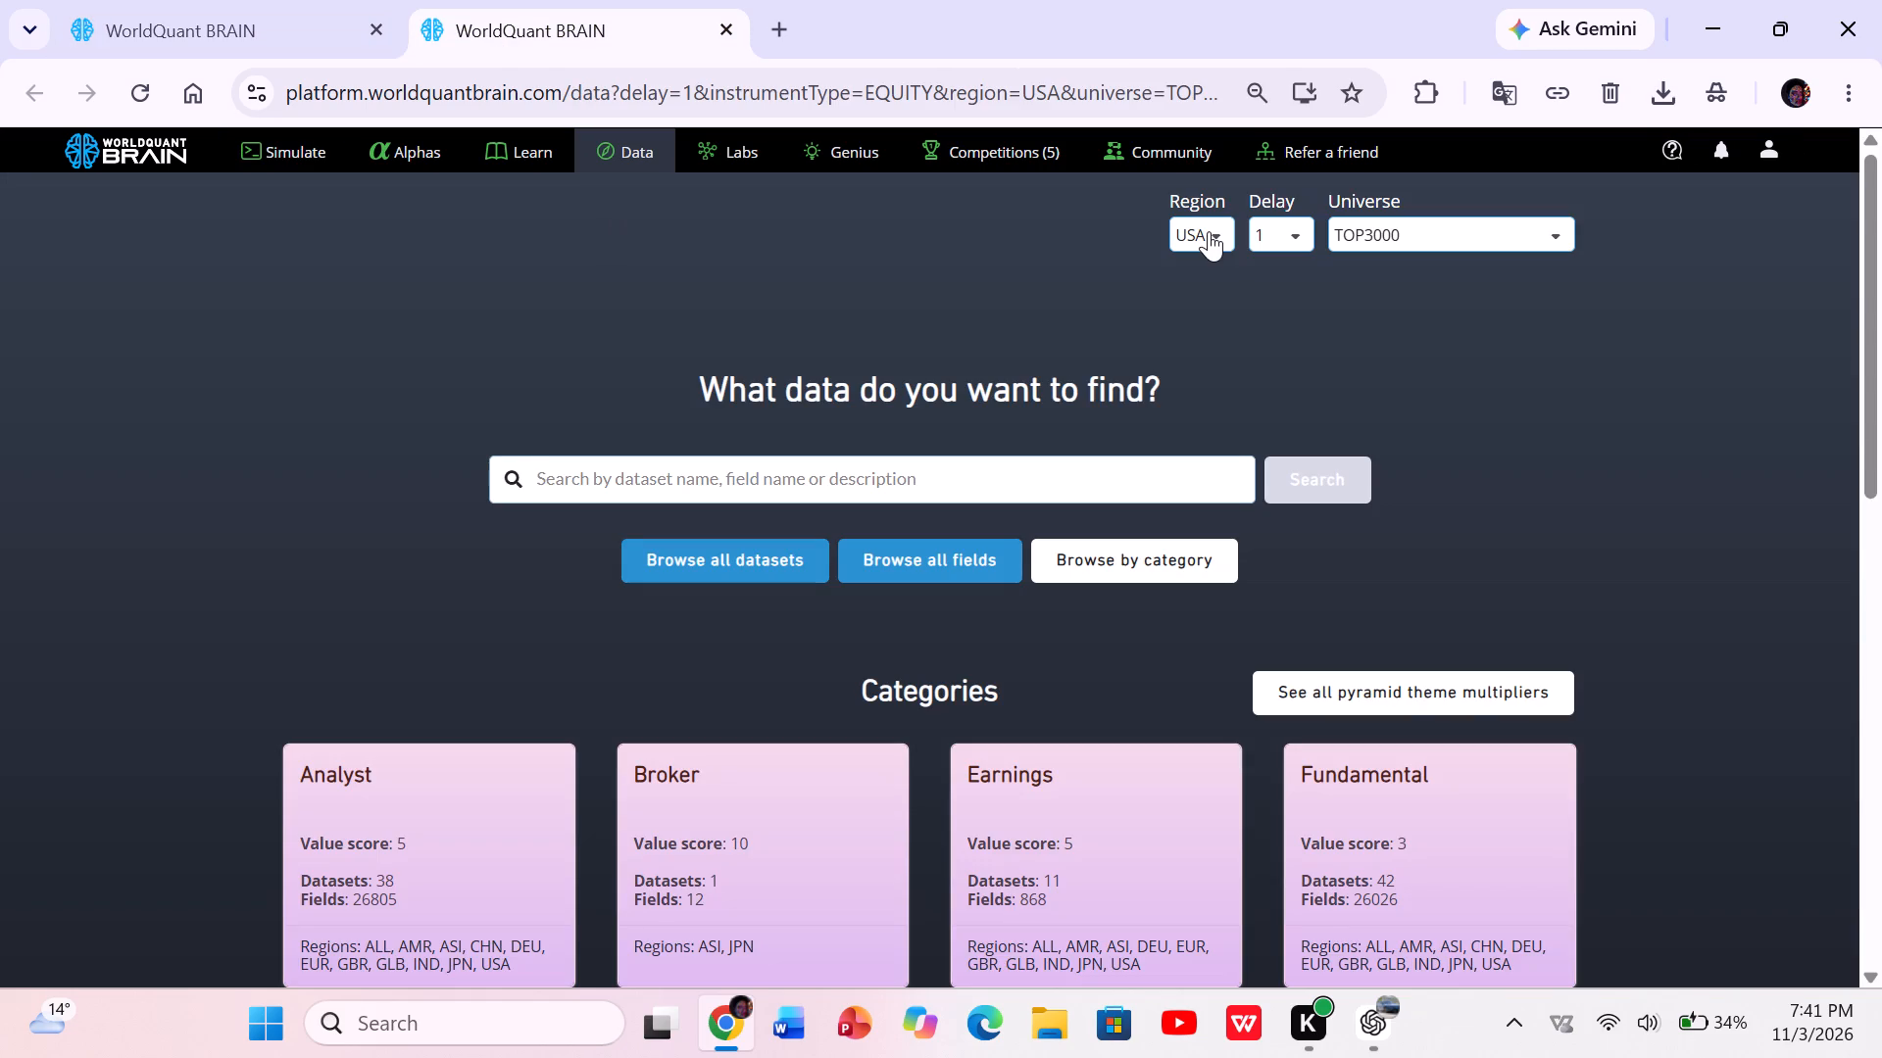
Set the data region to GLB and the universe to MINVOL1M.
click(1190, 243)
click(1198, 314)
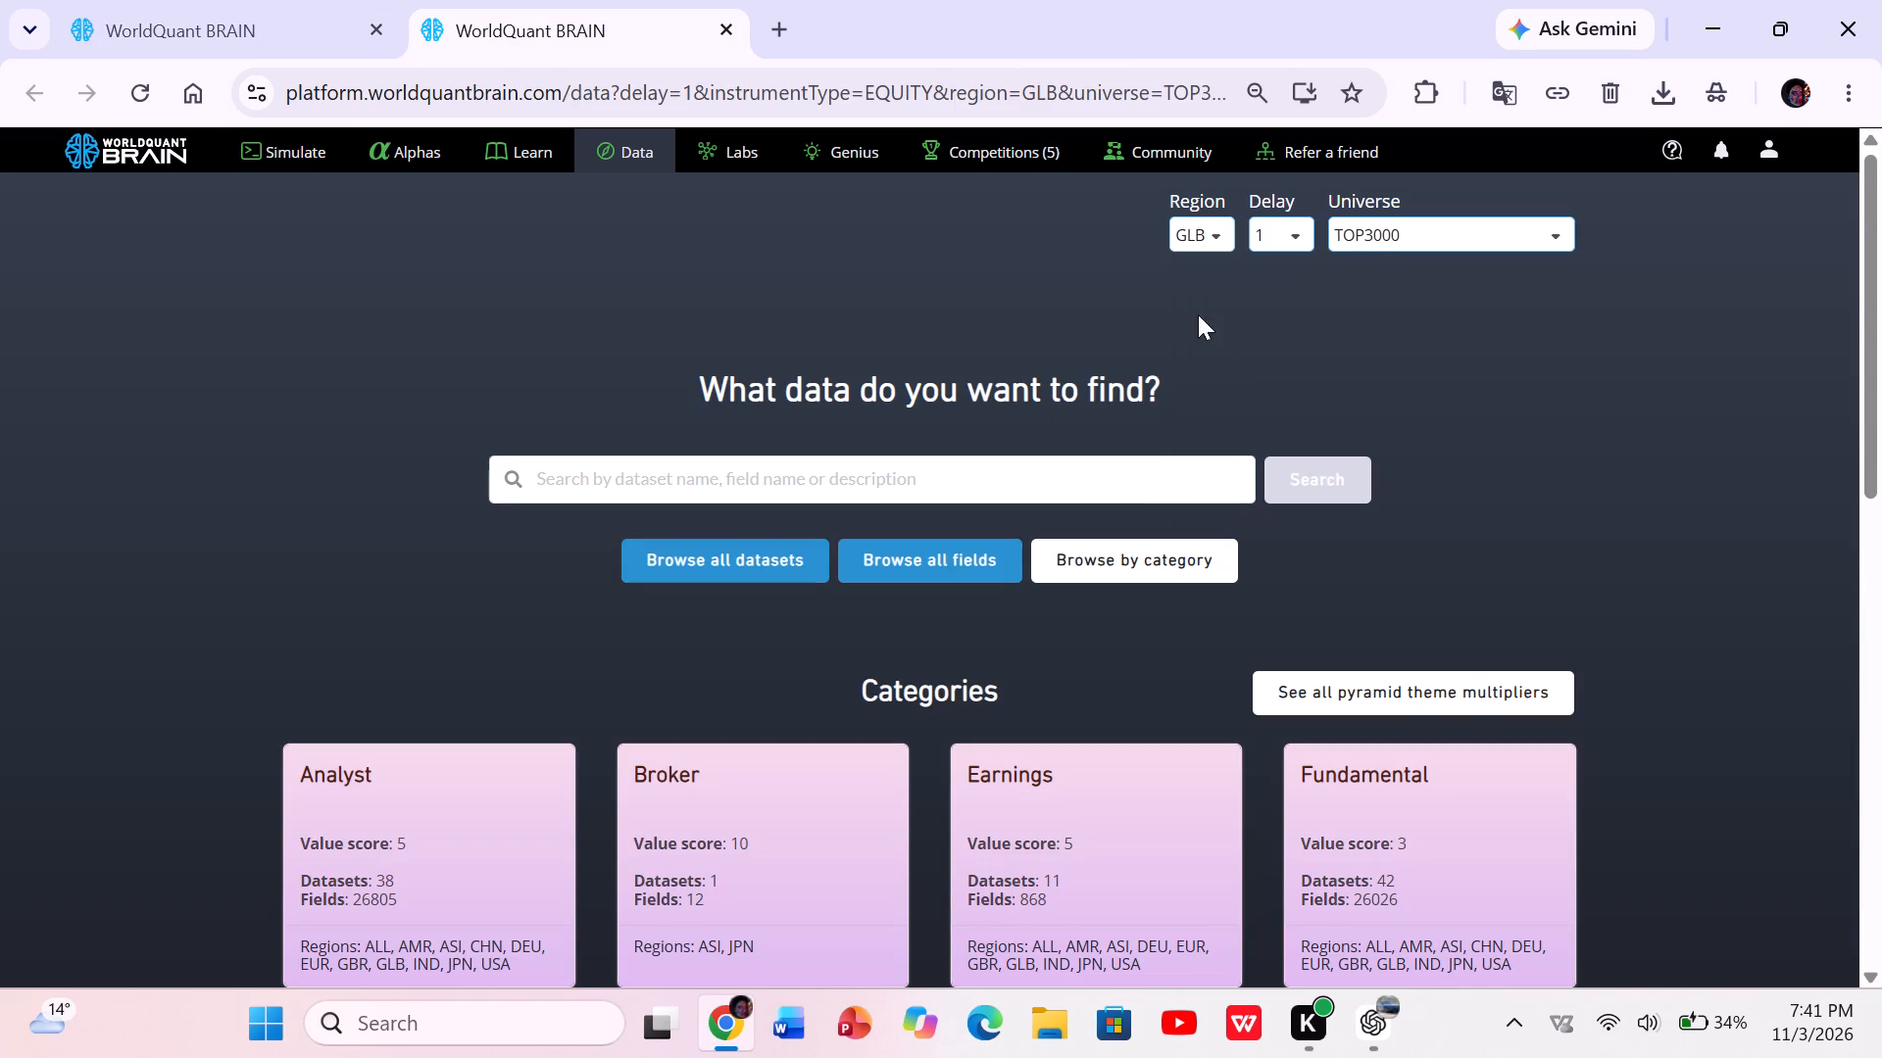
click(1369, 235)
click(1362, 317)
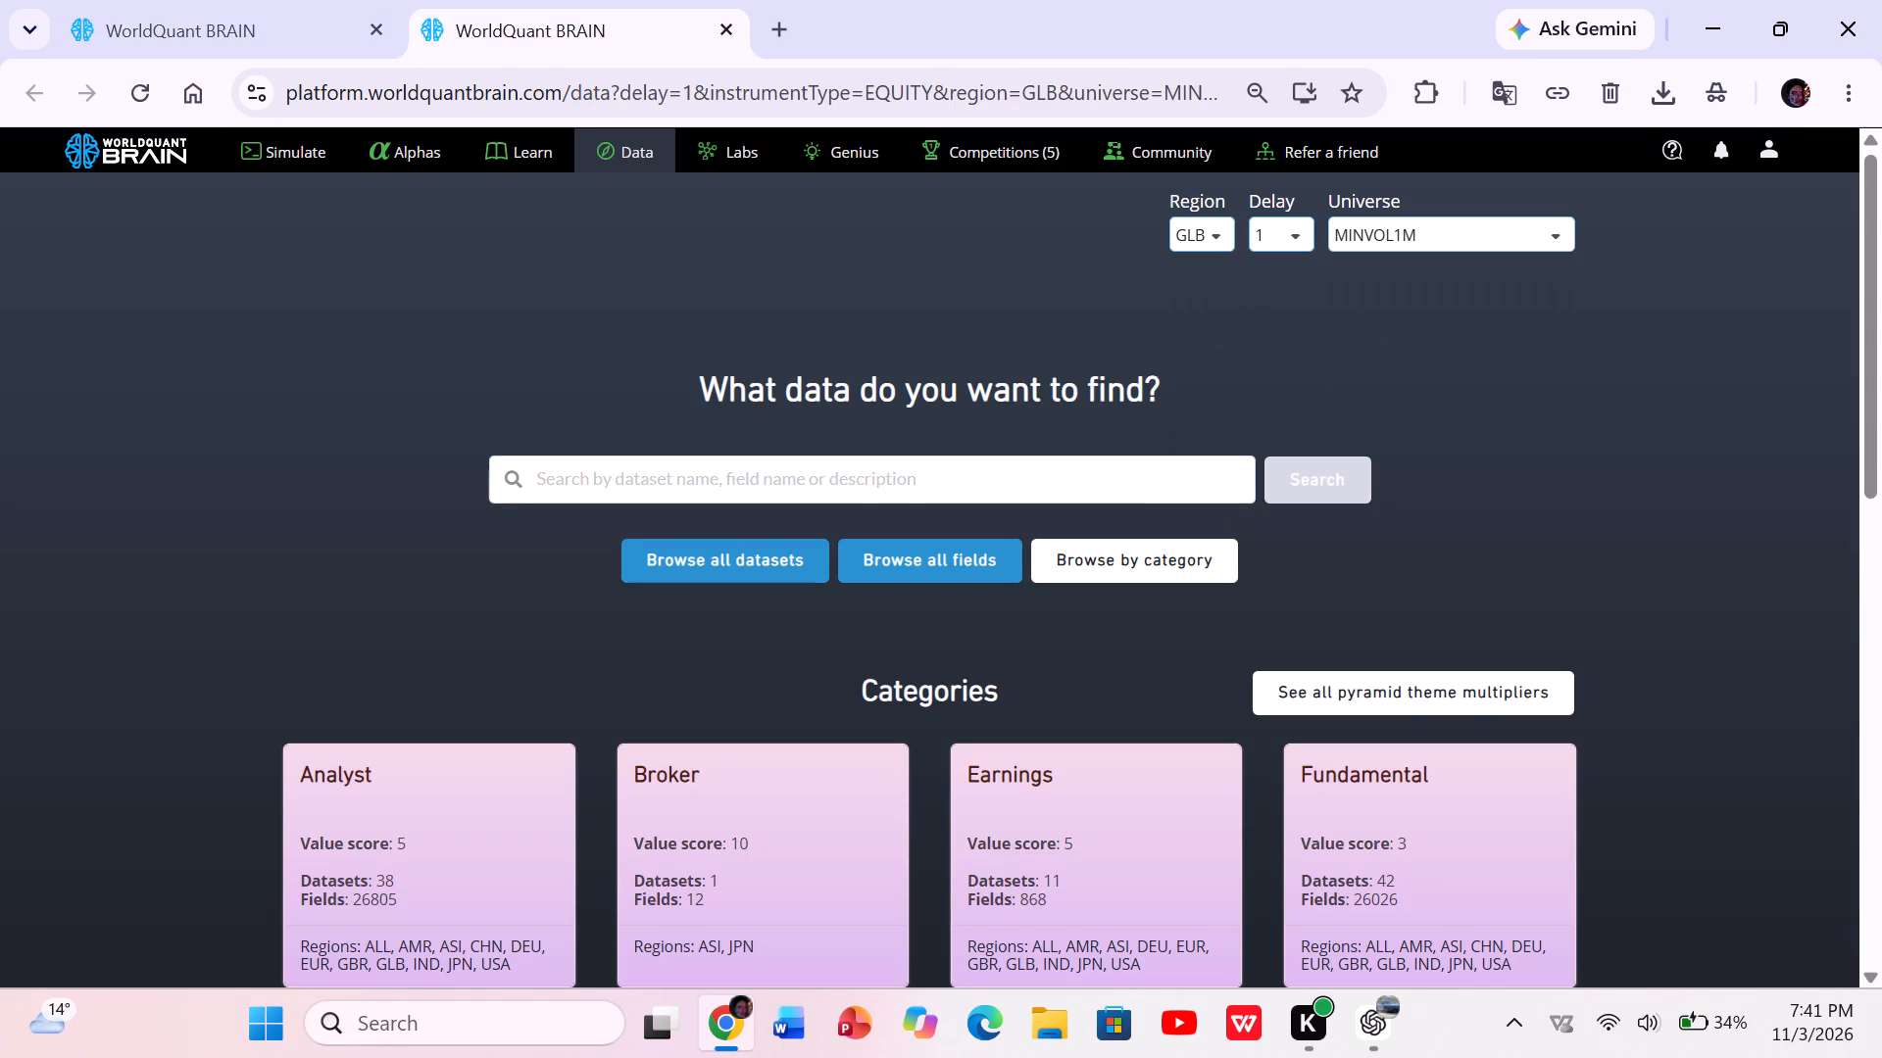
Search the data for the copied field name fnd23_ebit.
click(990, 487)
right_click(990, 487)
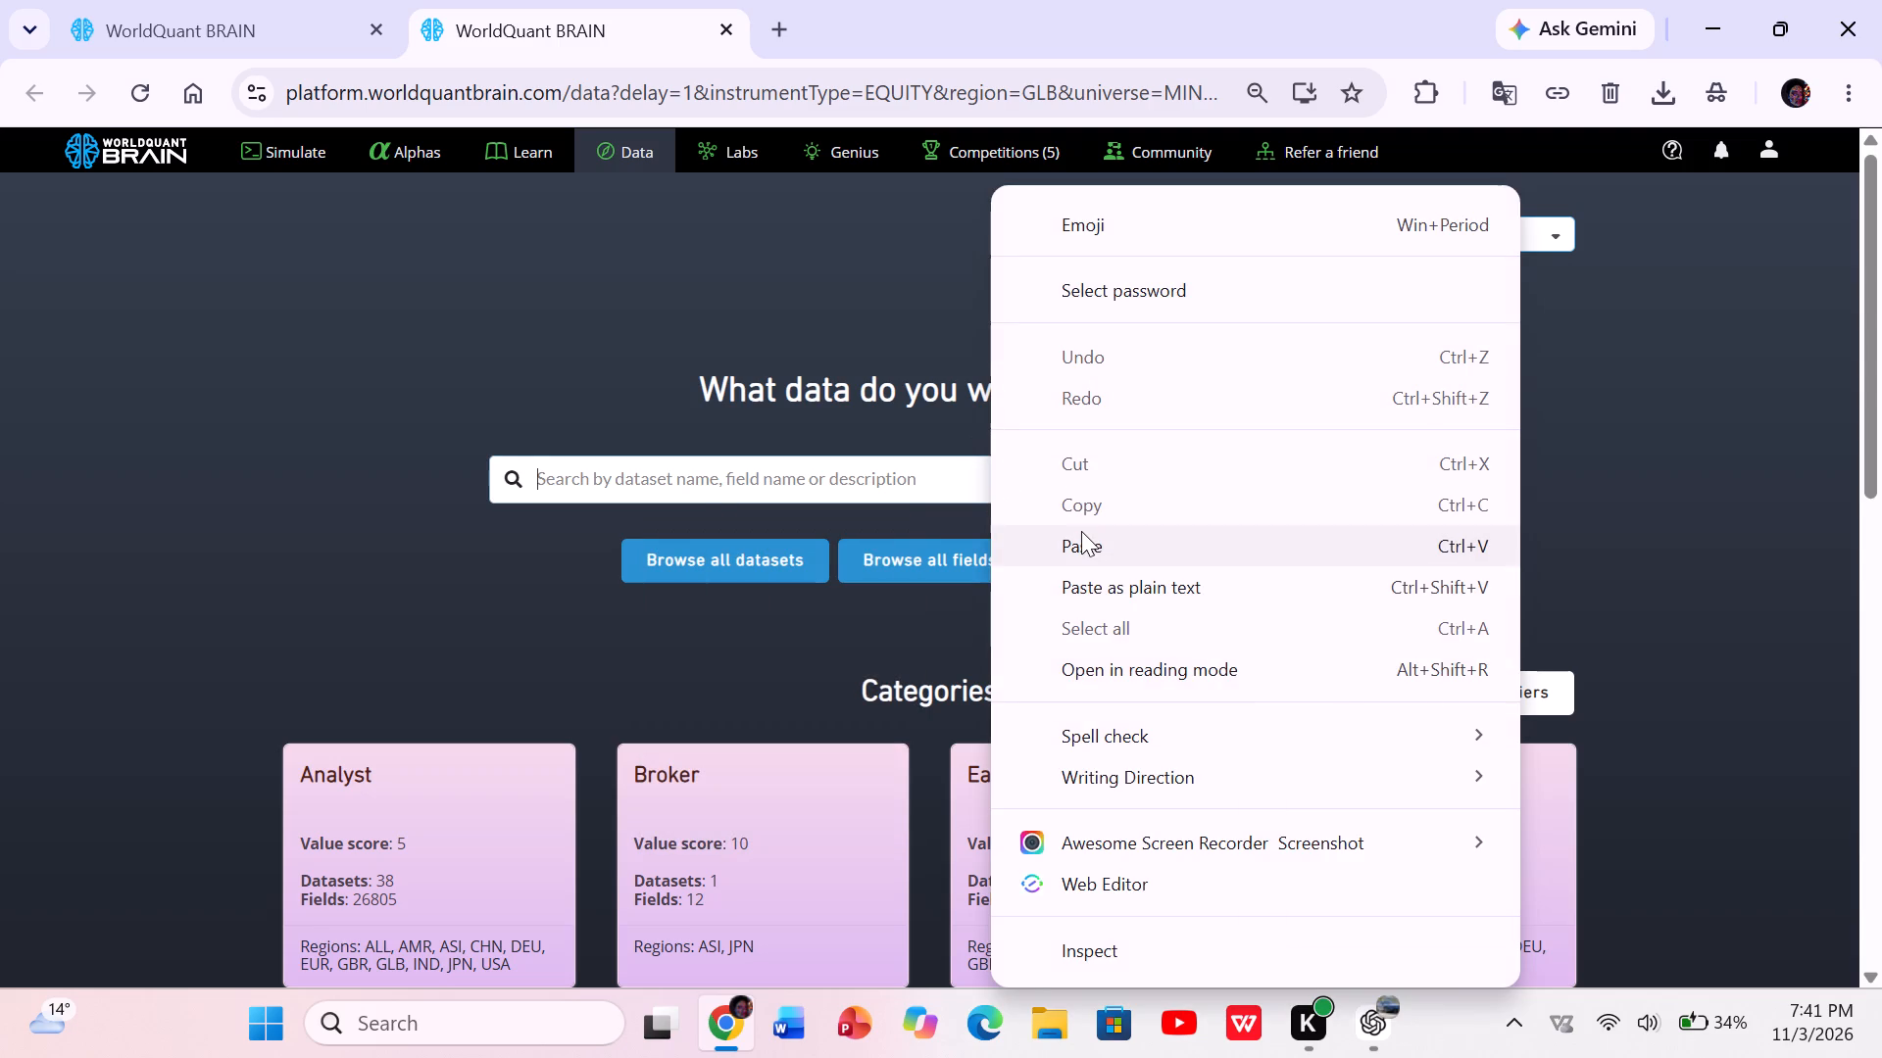
click(1082, 533)
click(1312, 481)
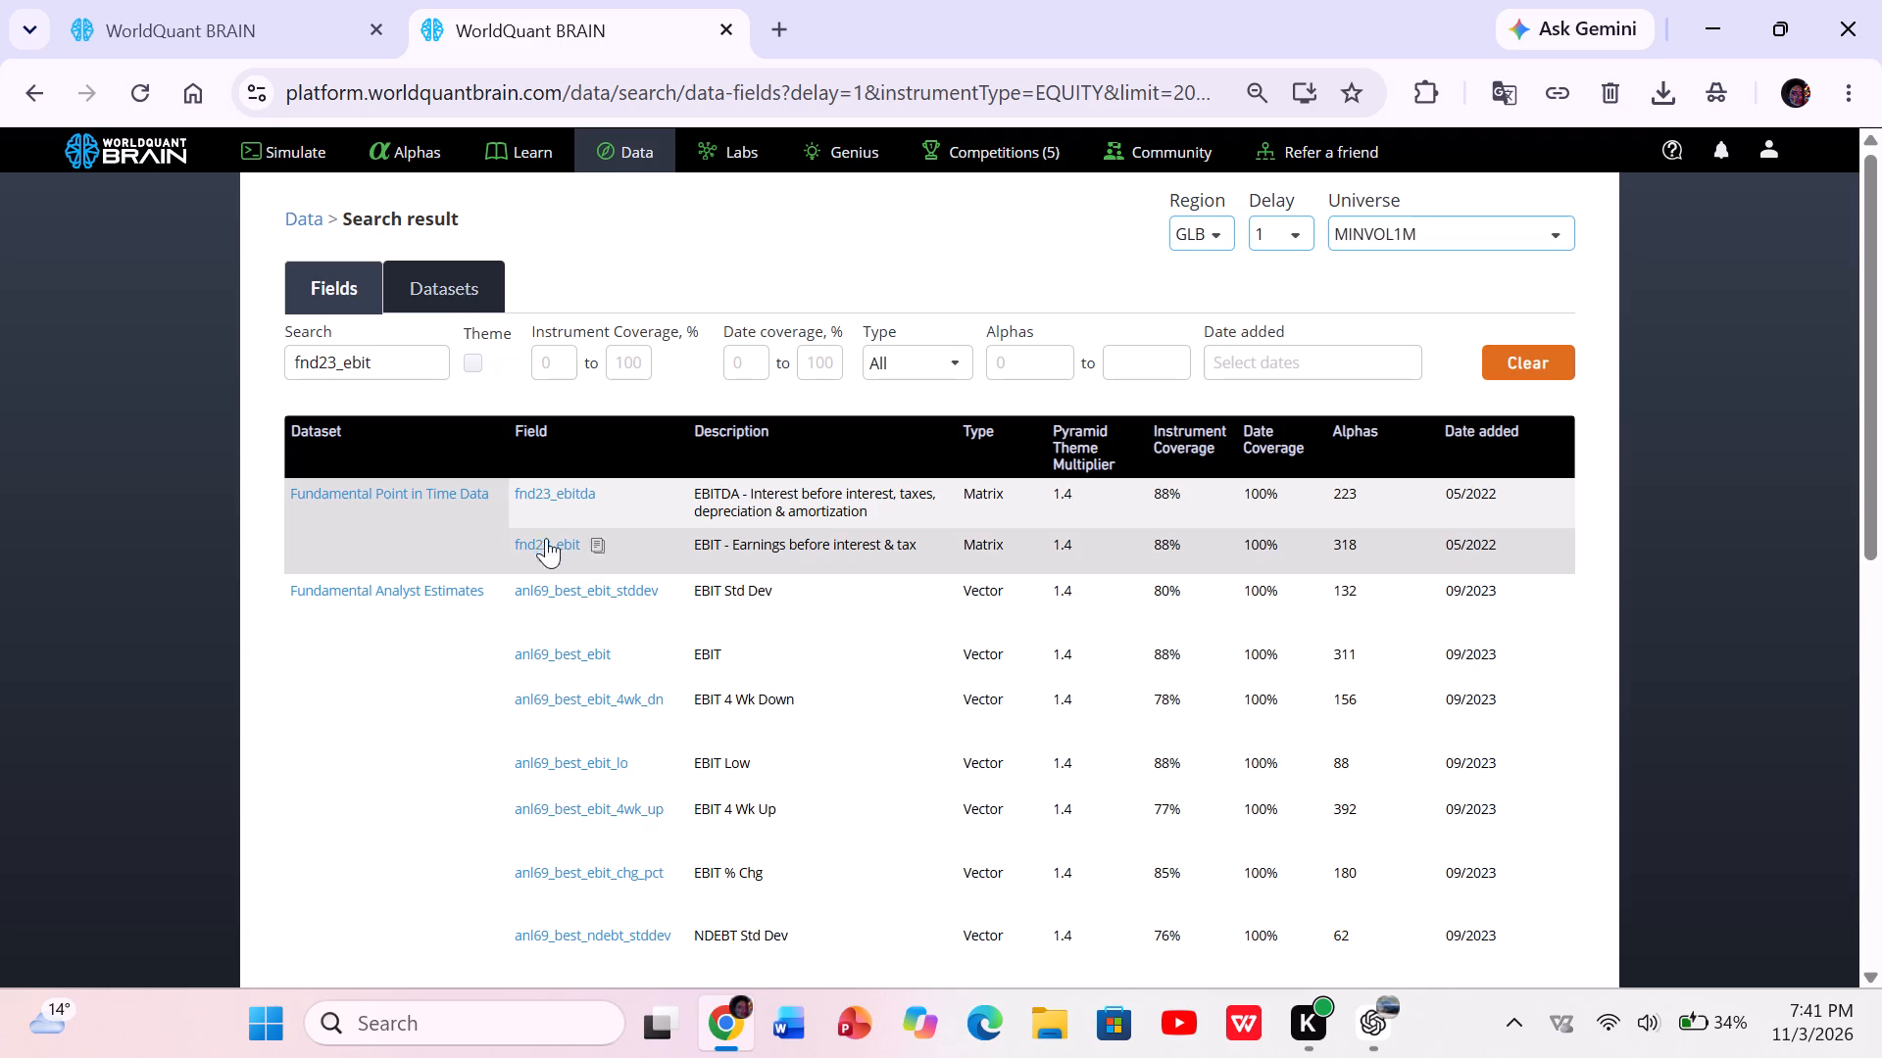
Open the Fundamental Point in Time Data dataset and copy the field name accounts_payable_current_2.
click(431, 493)
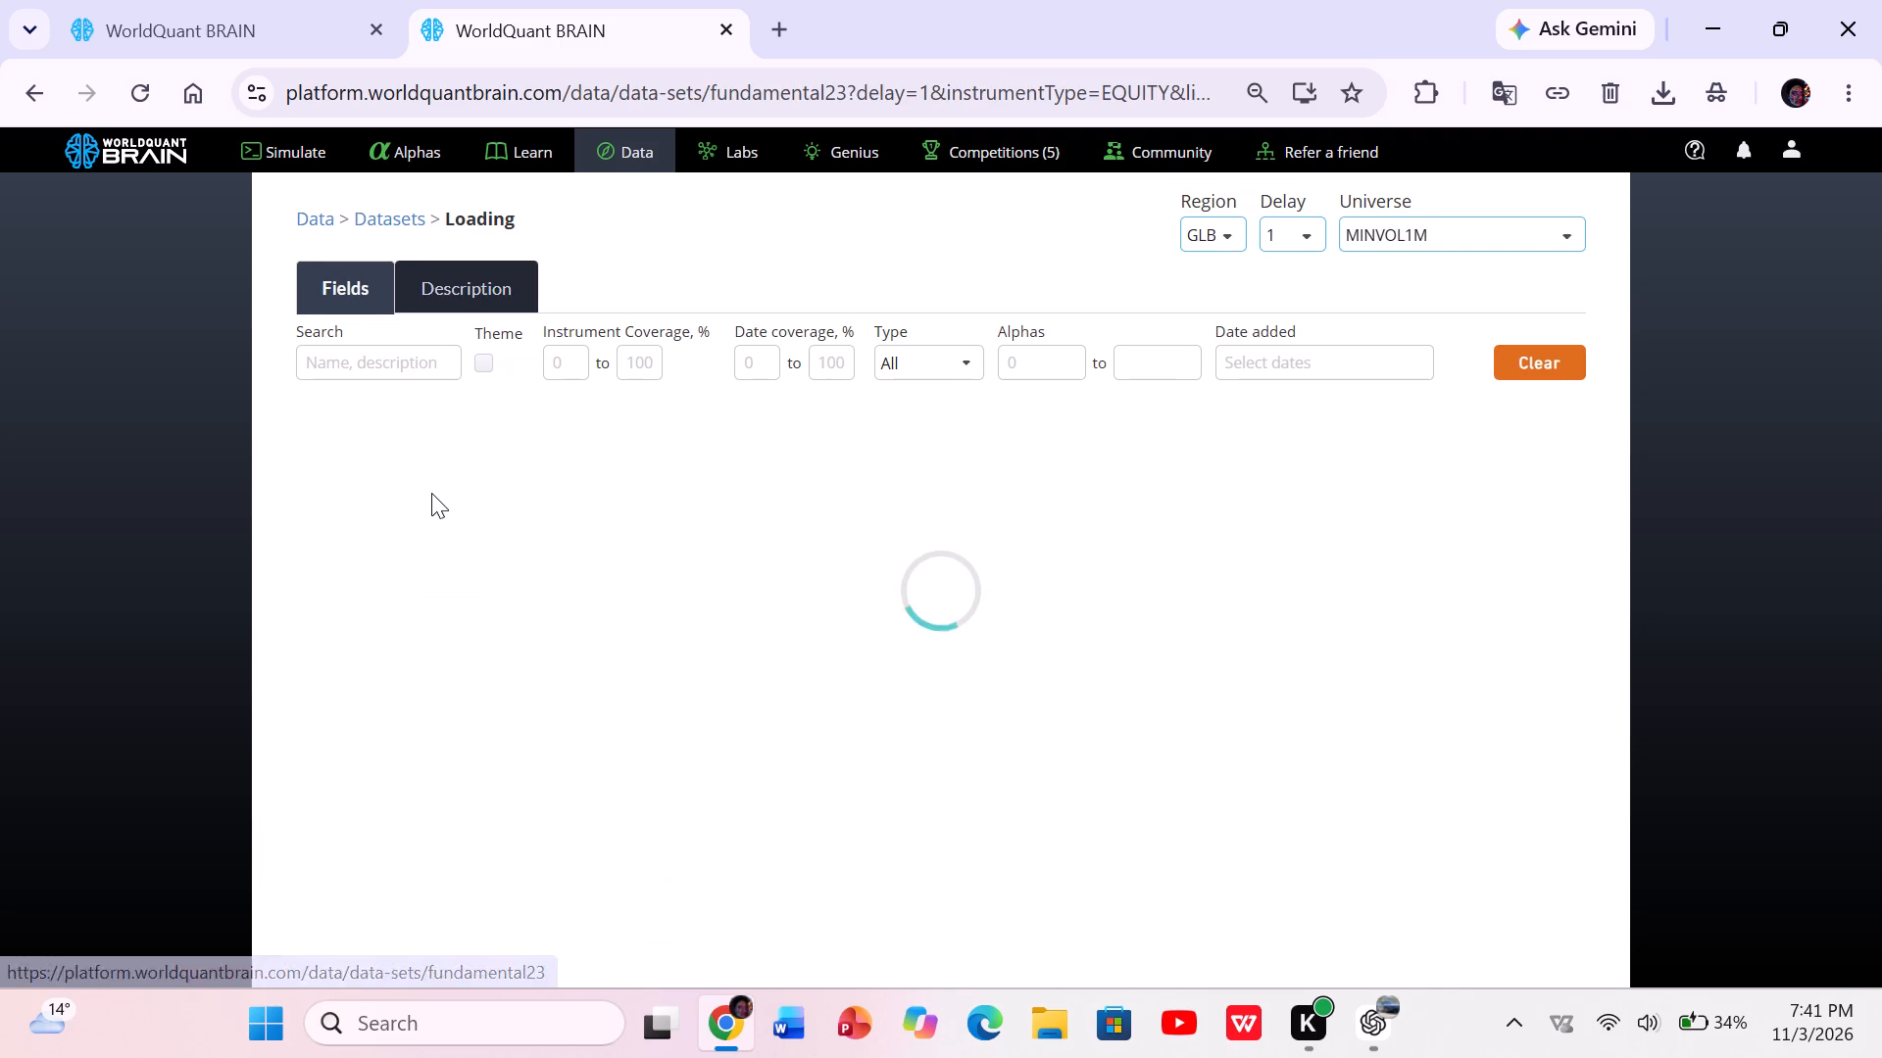
scroll(474, 577, down, 1)
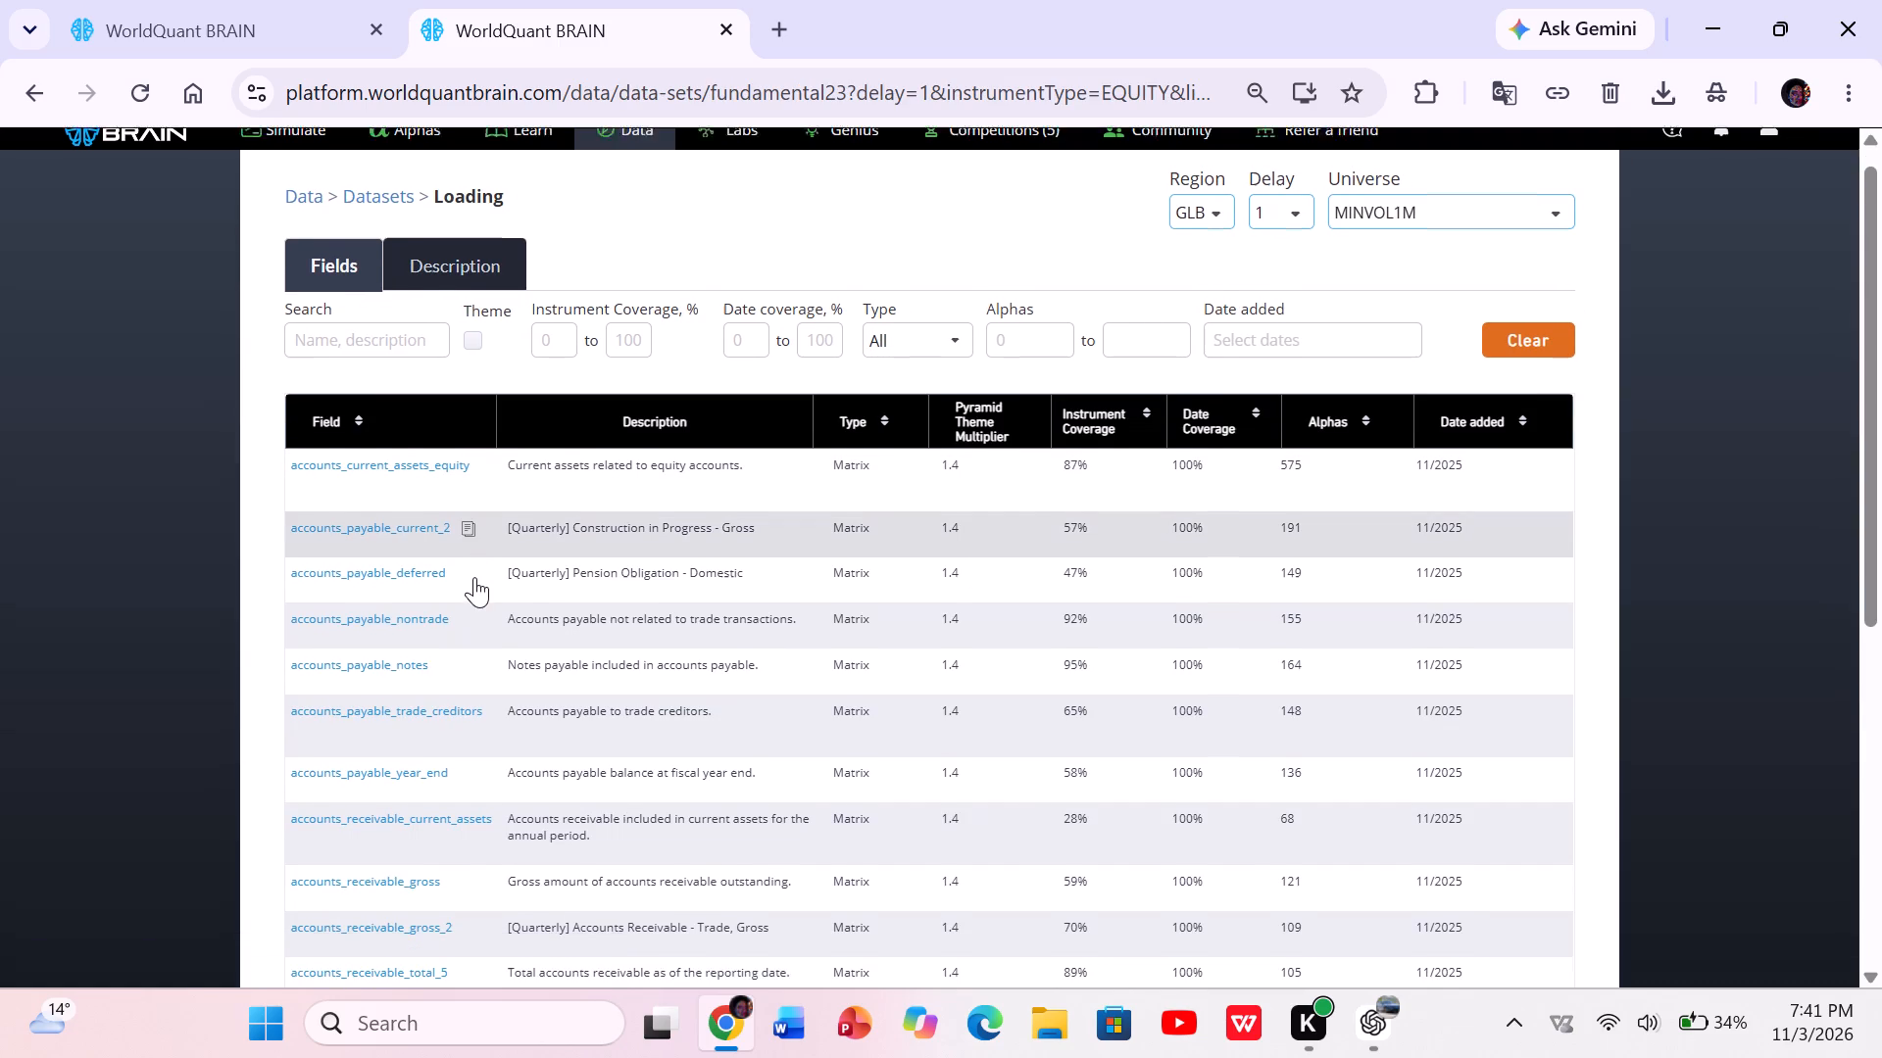
scroll(474, 577, down, 1)
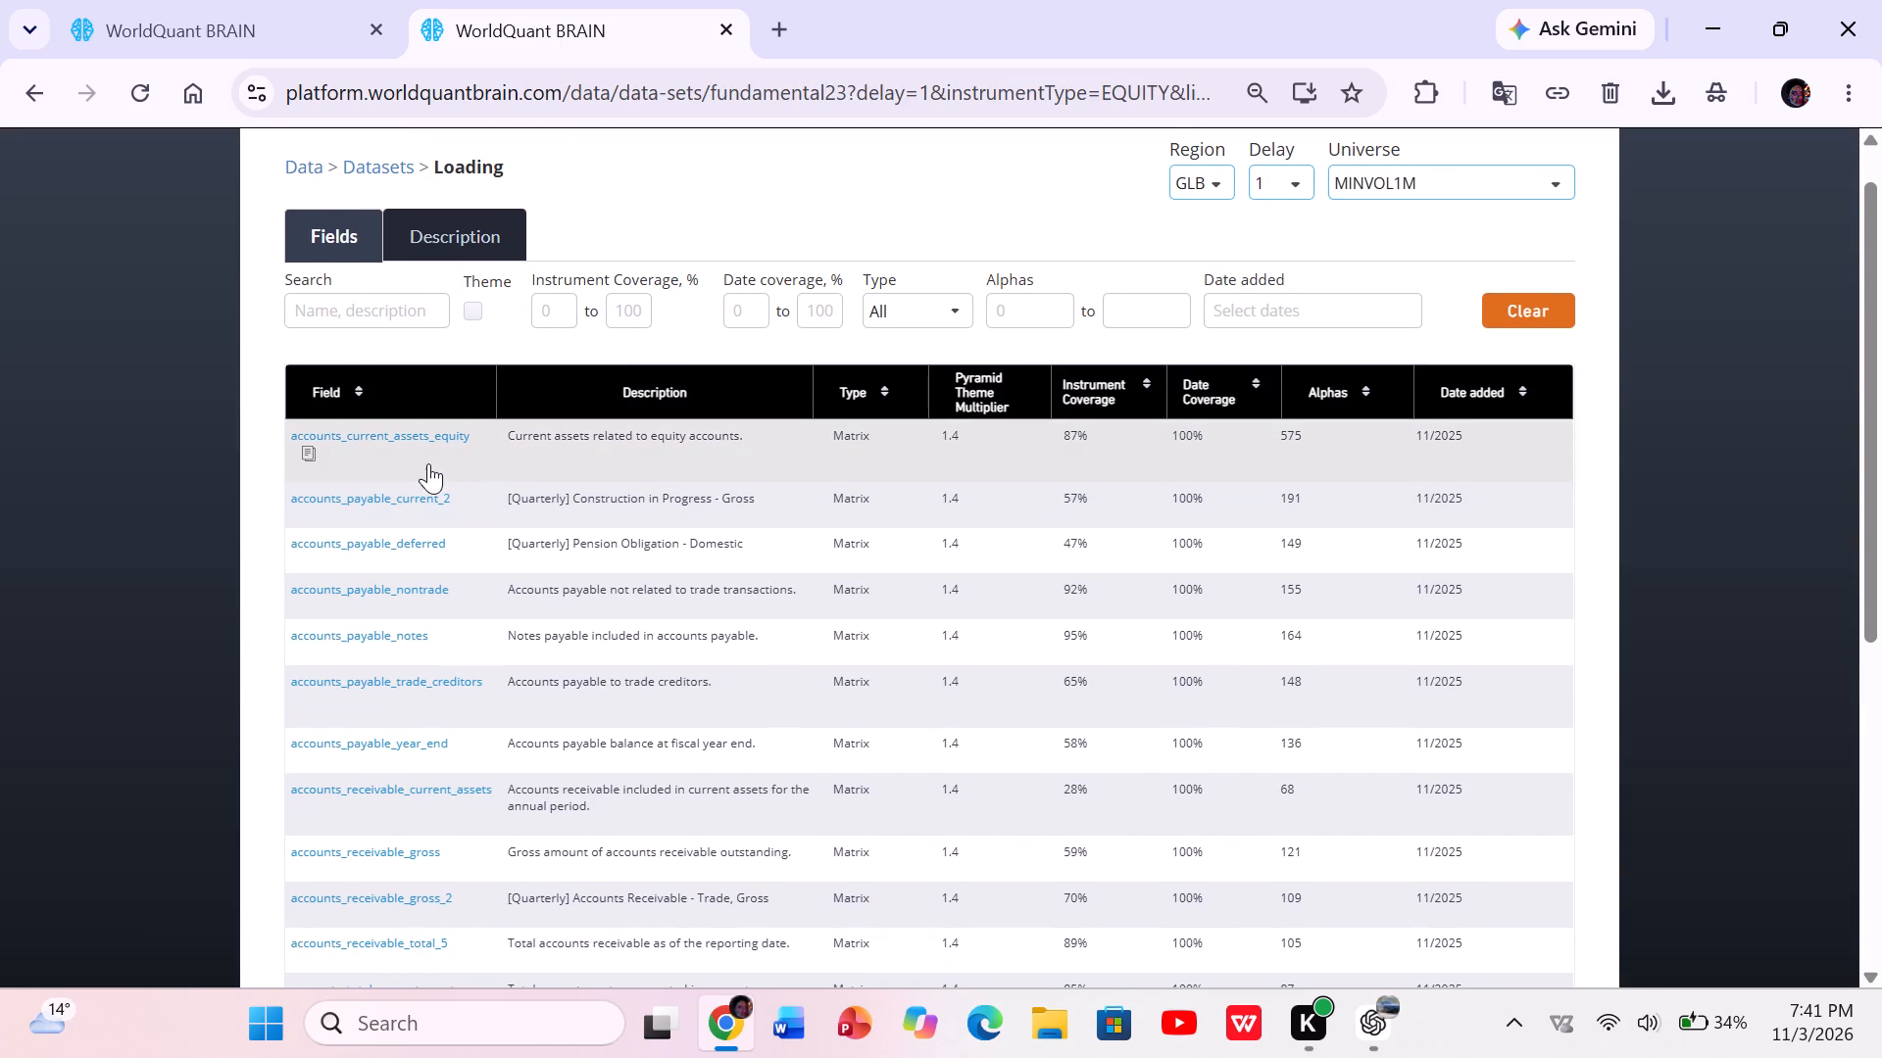
click(473, 500)
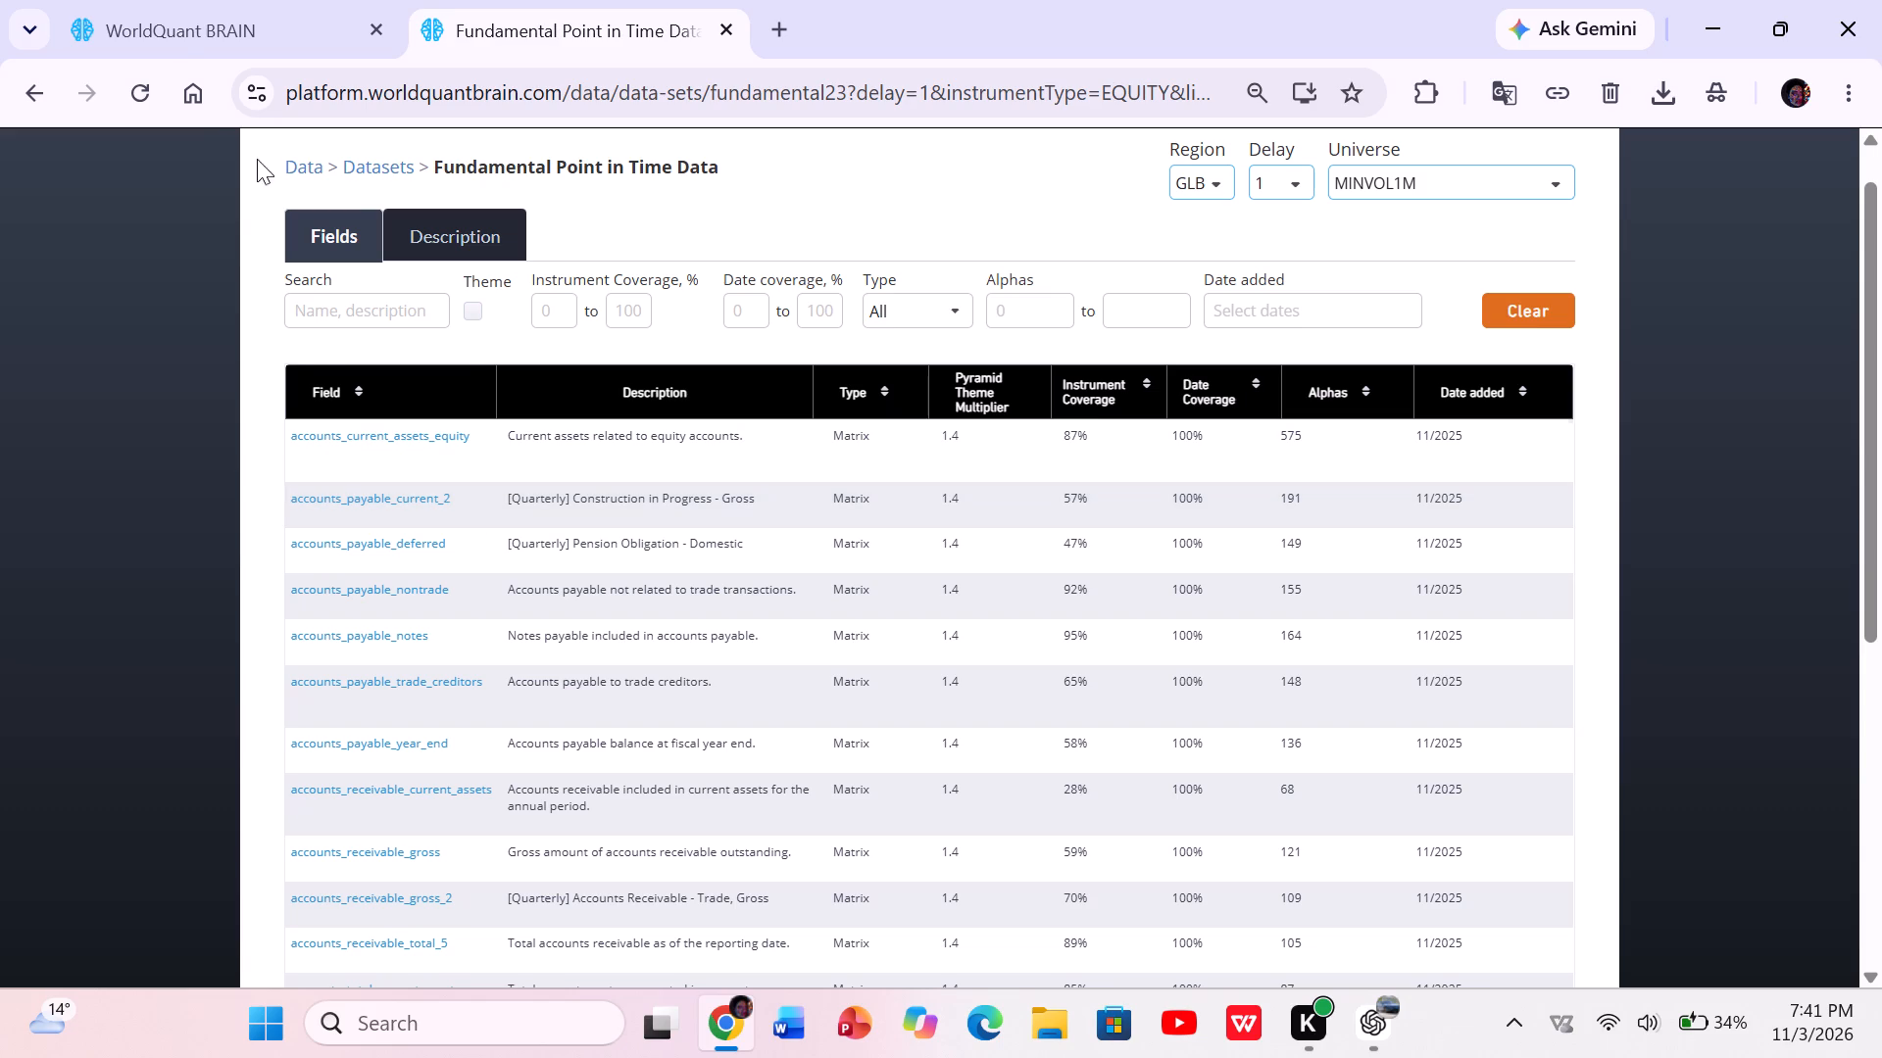
Replace fnd23_ebit in the Simulation 1 alpha code with accounts_payable_current_2.
click(169, 26)
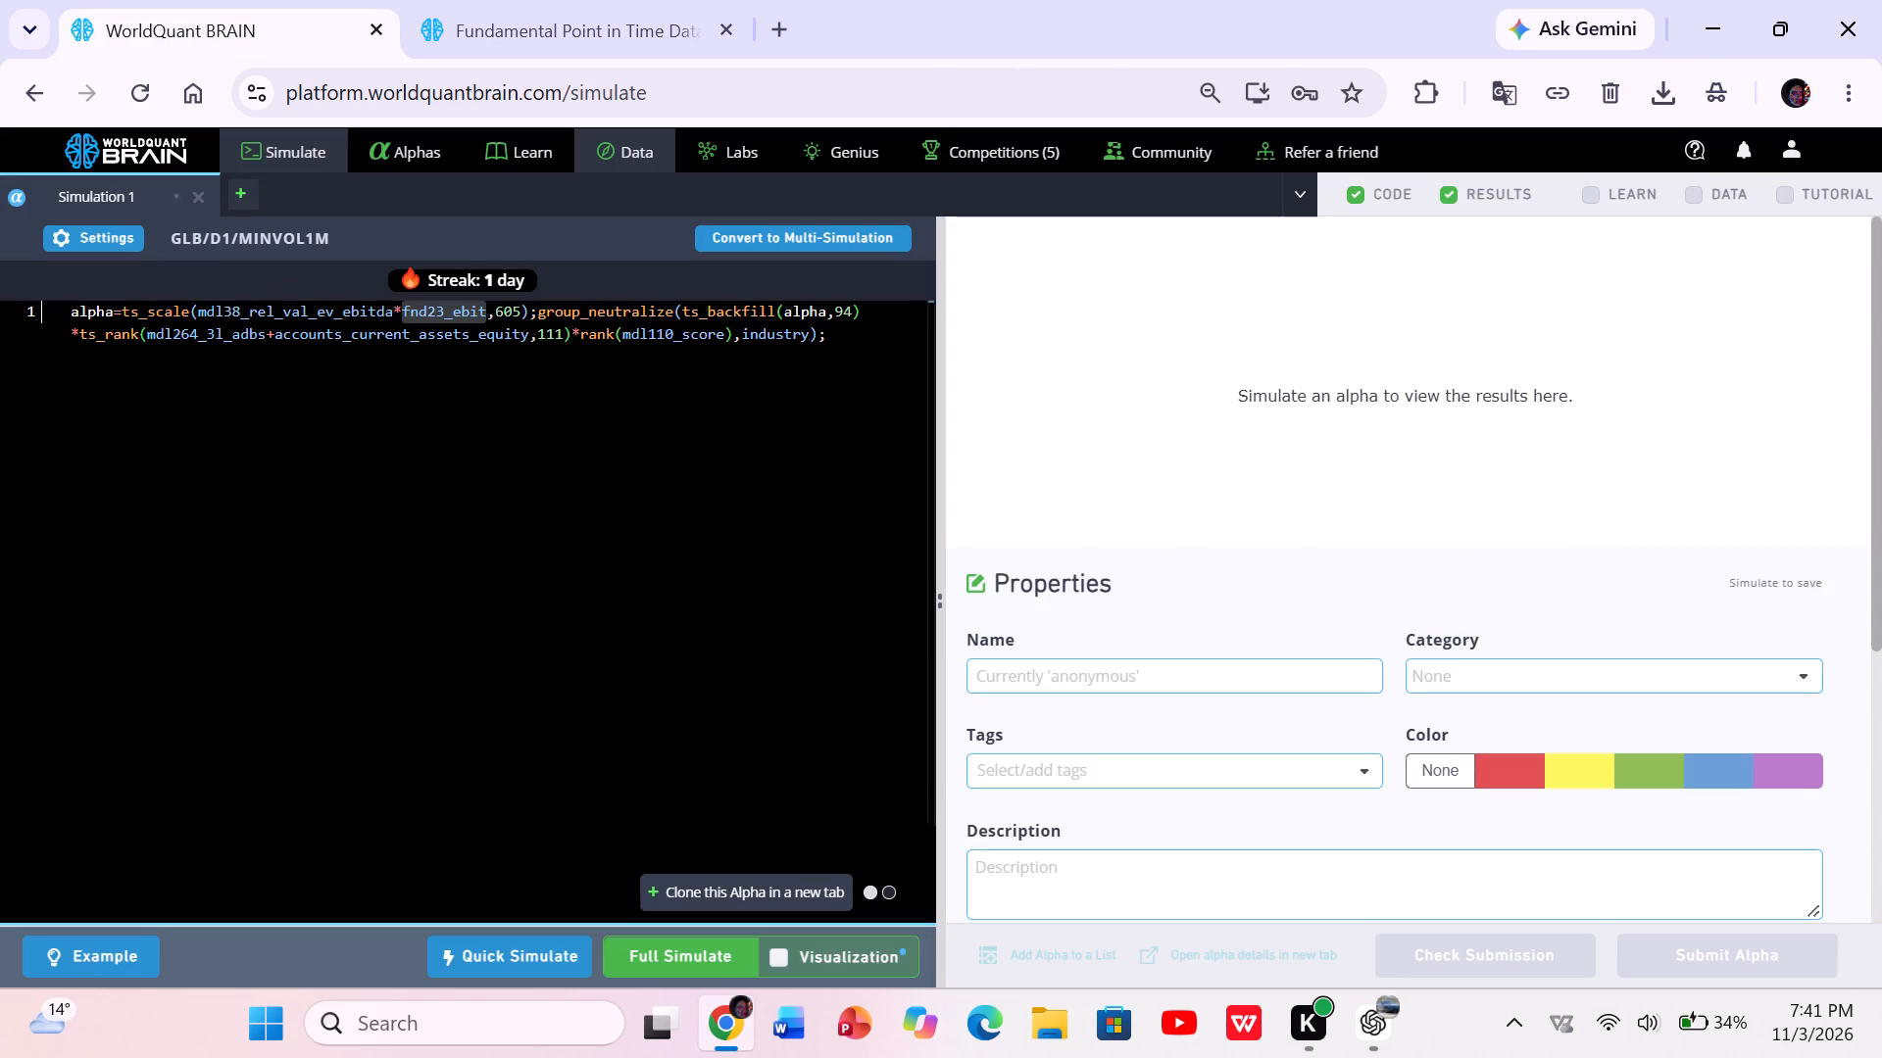
double_click(429, 311)
right_click(429, 311)
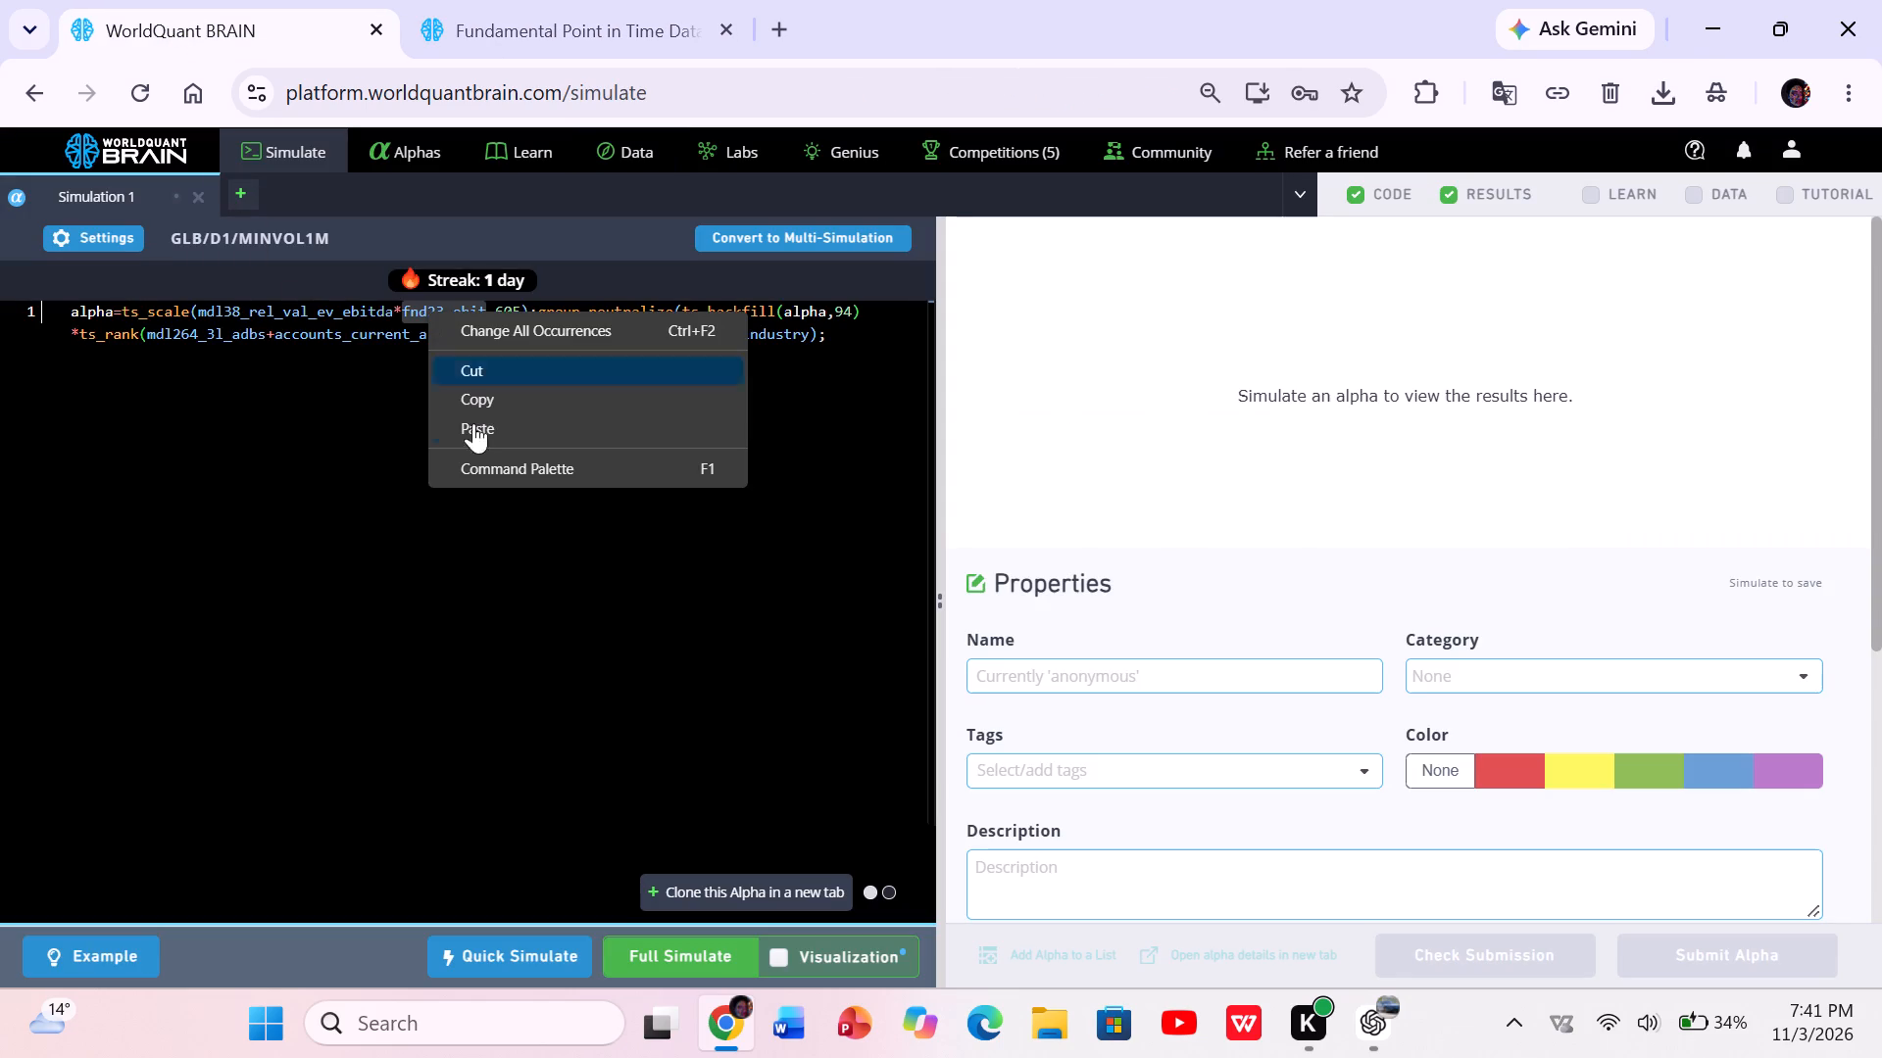
click(492, 423)
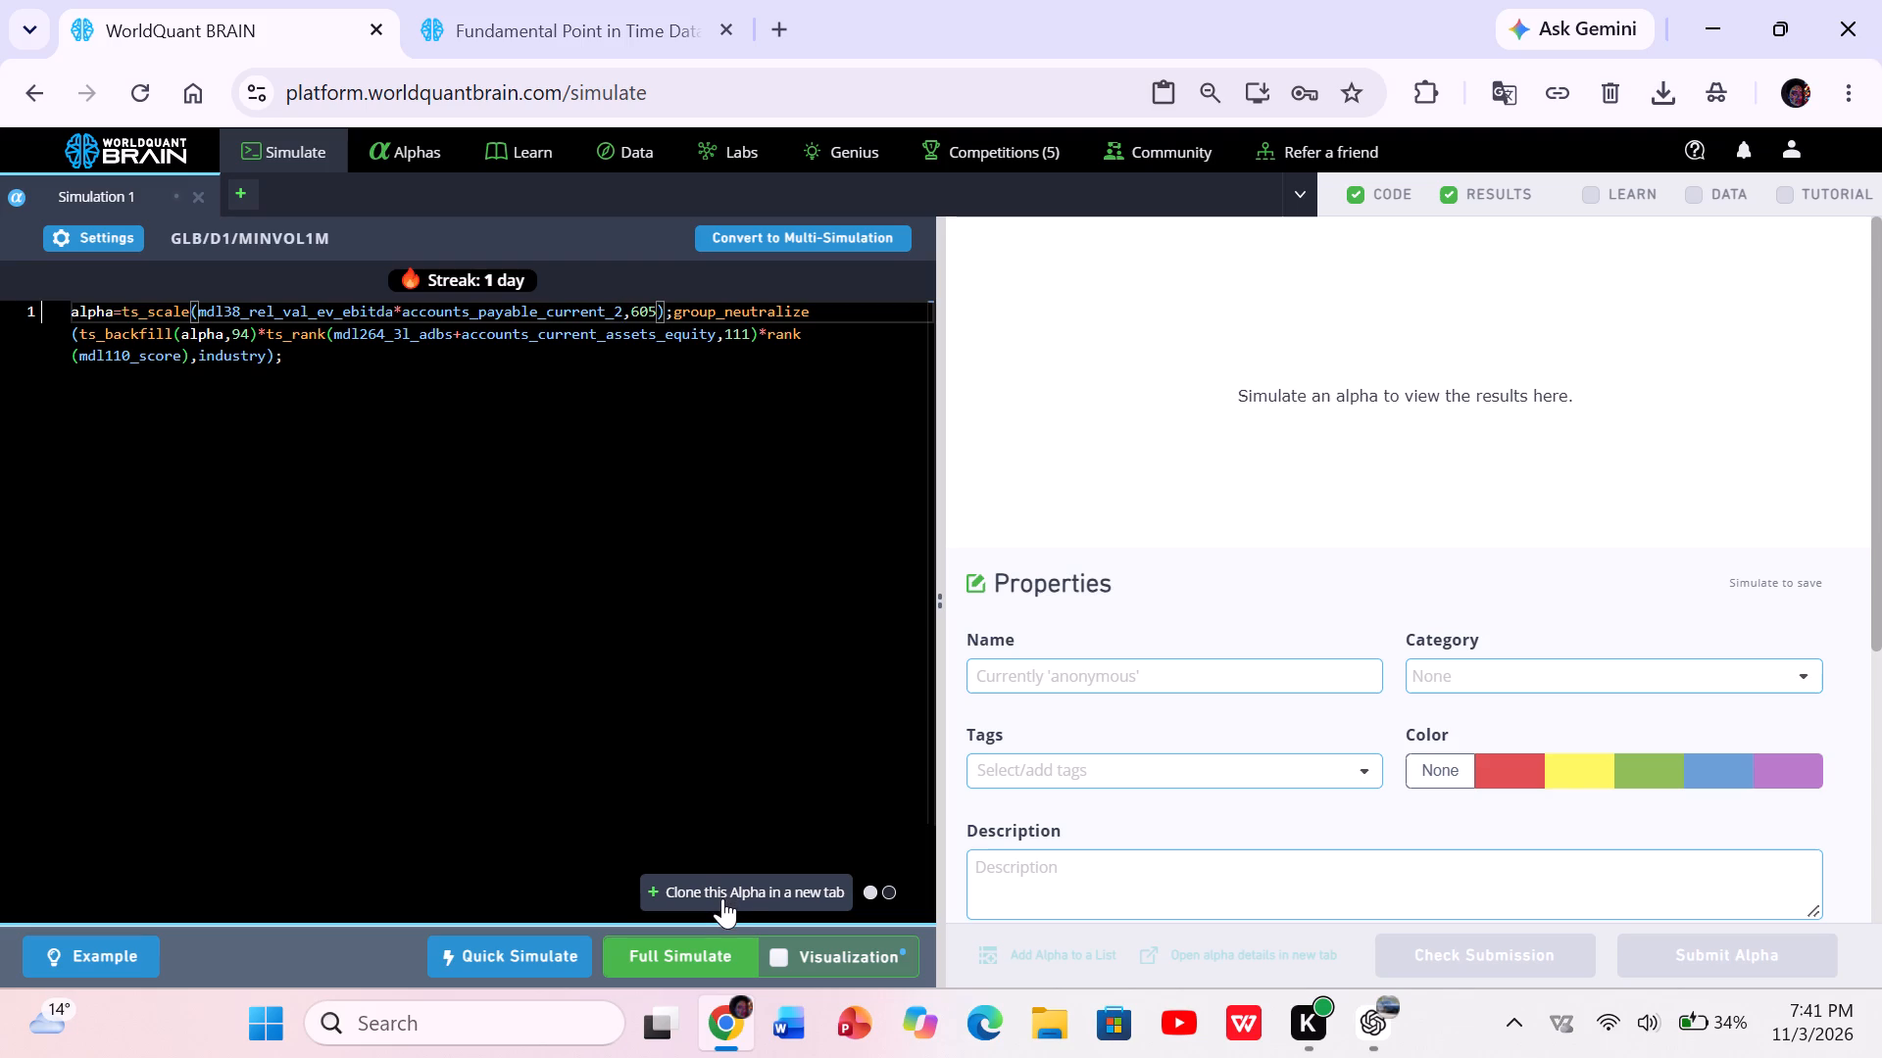
Run a full simulation of the edited alpha.
click(675, 968)
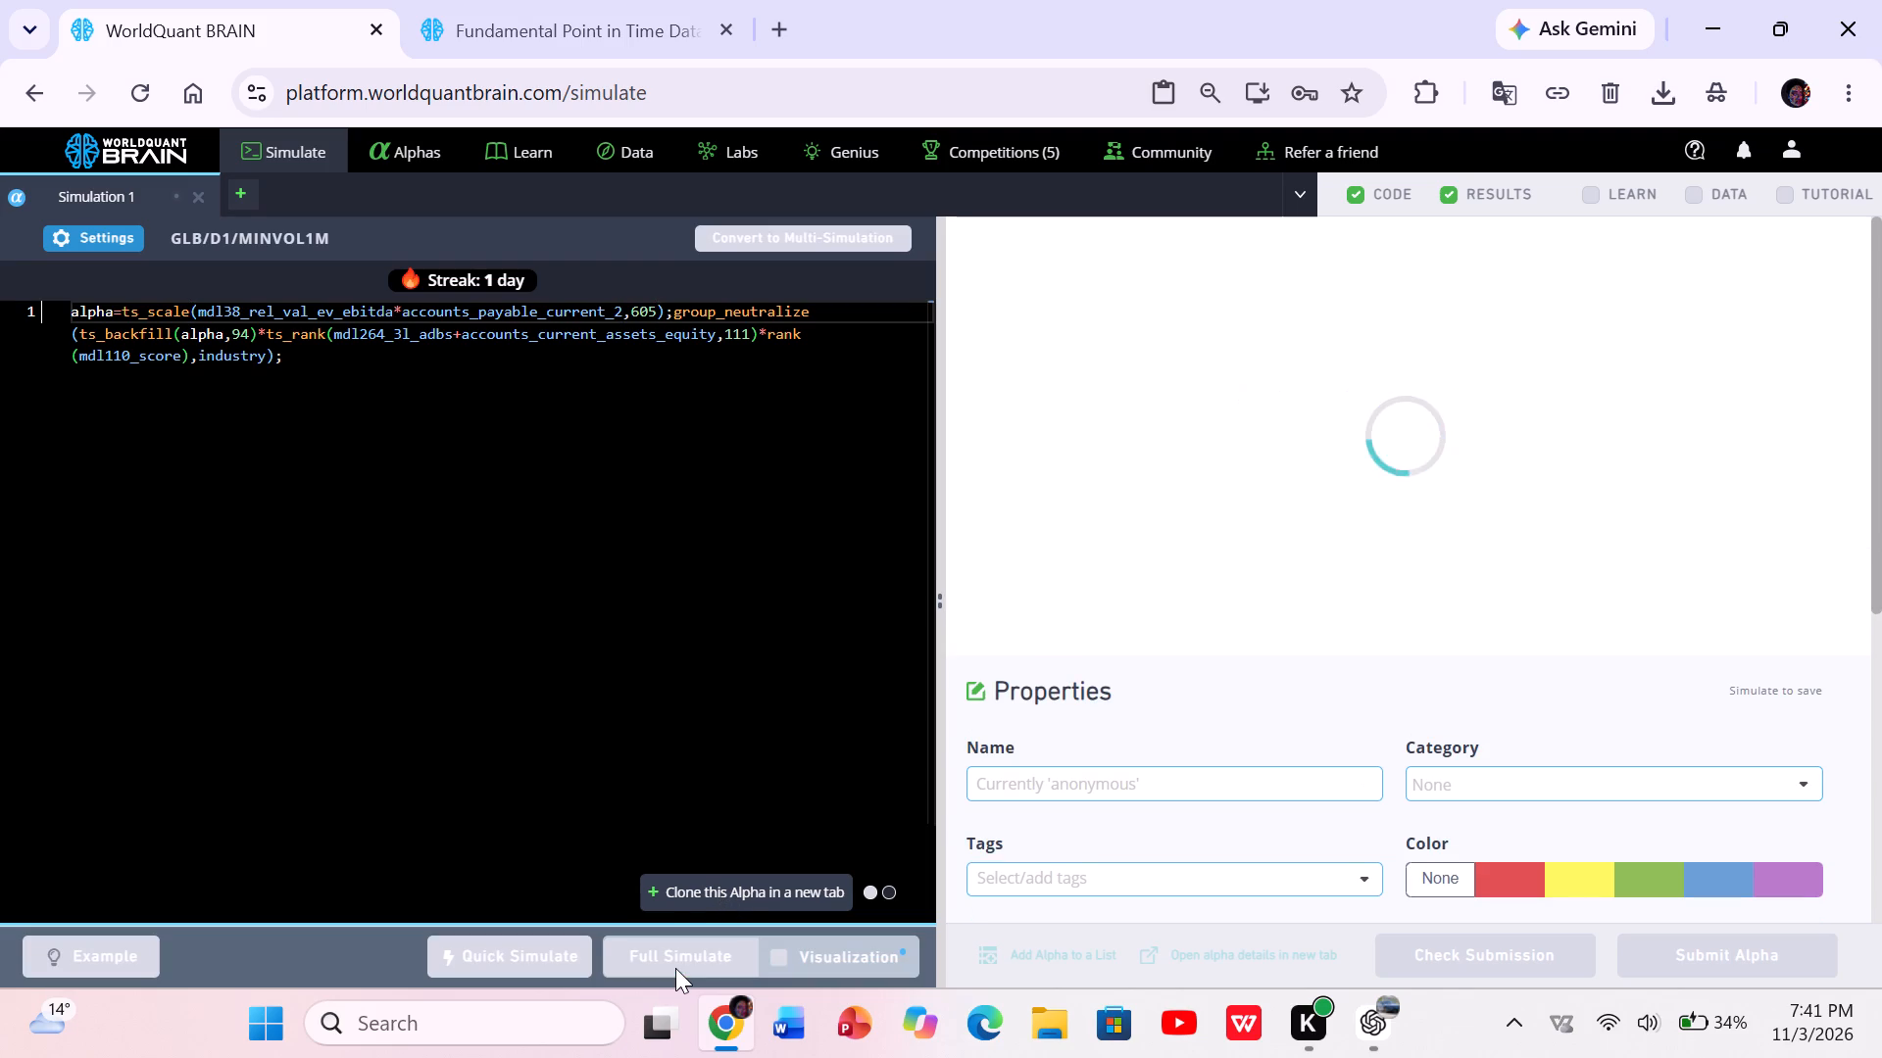
Open a new browser tab and start entering "gr" in the address bar.
click(781, 39)
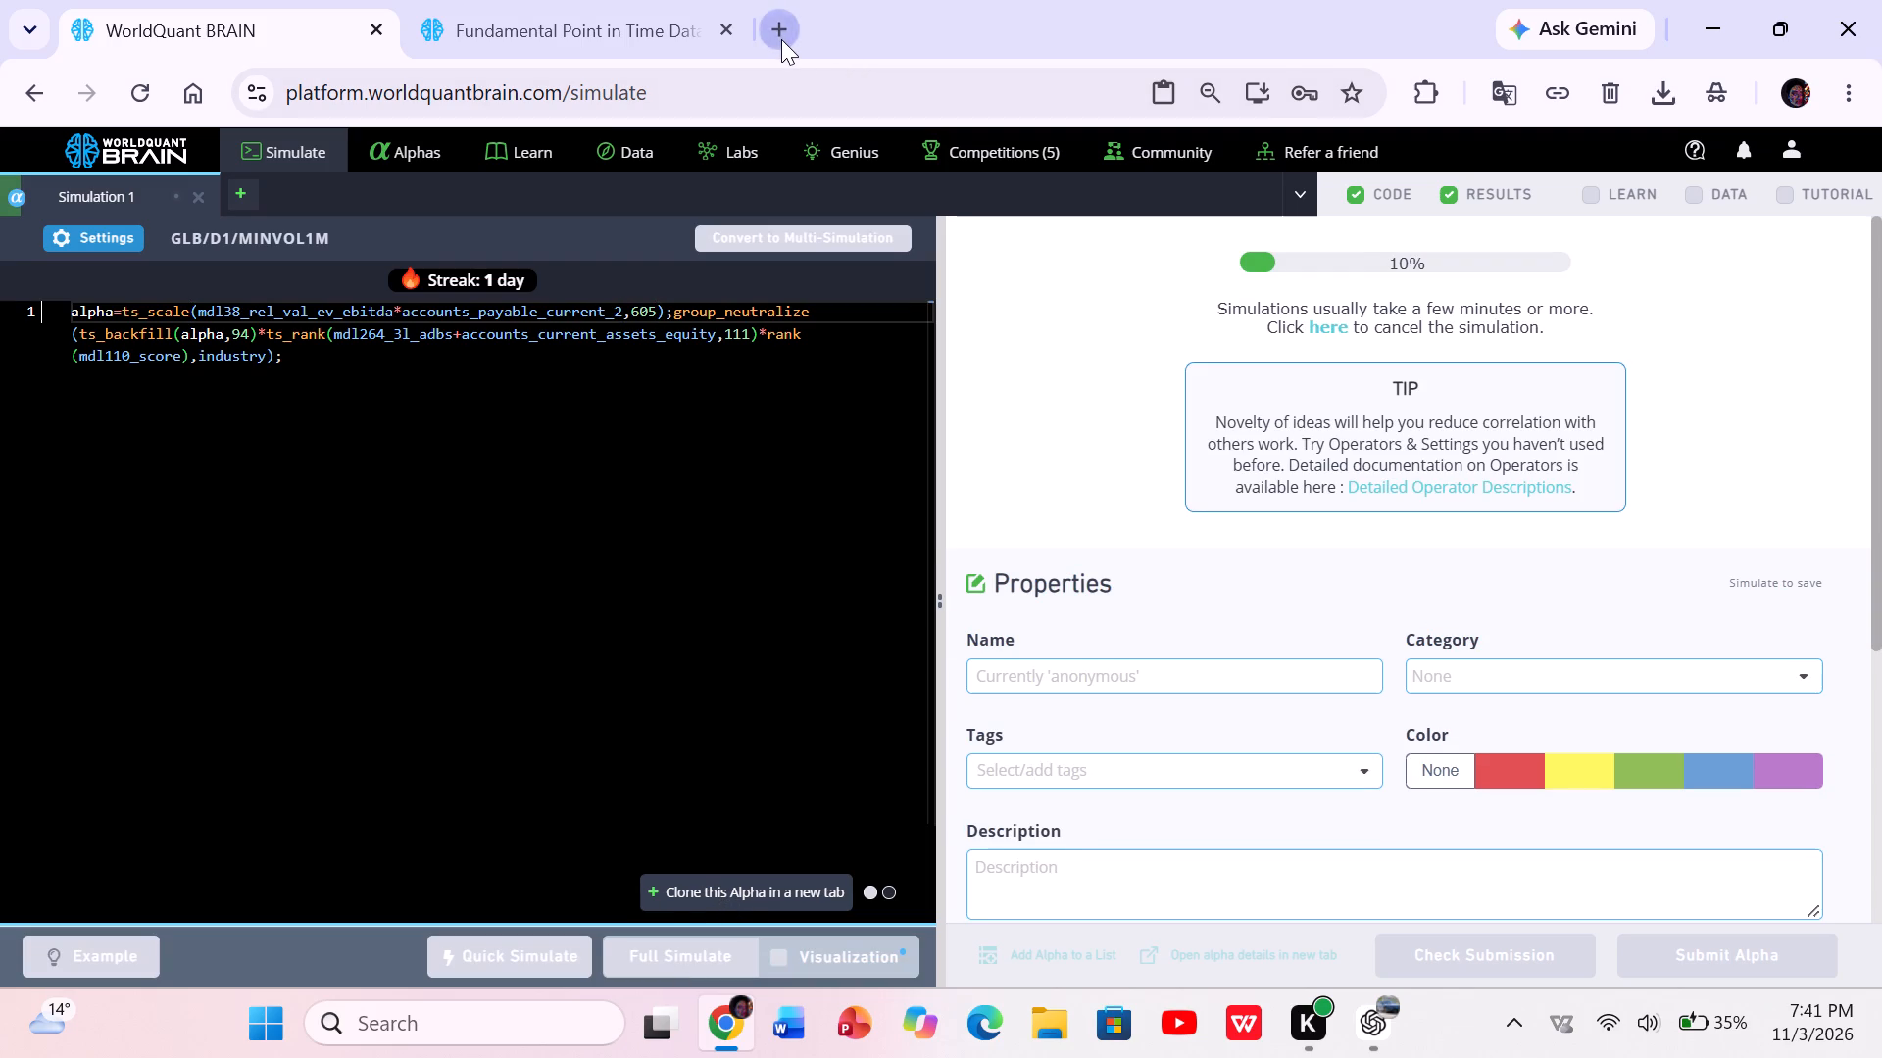
text(gr)
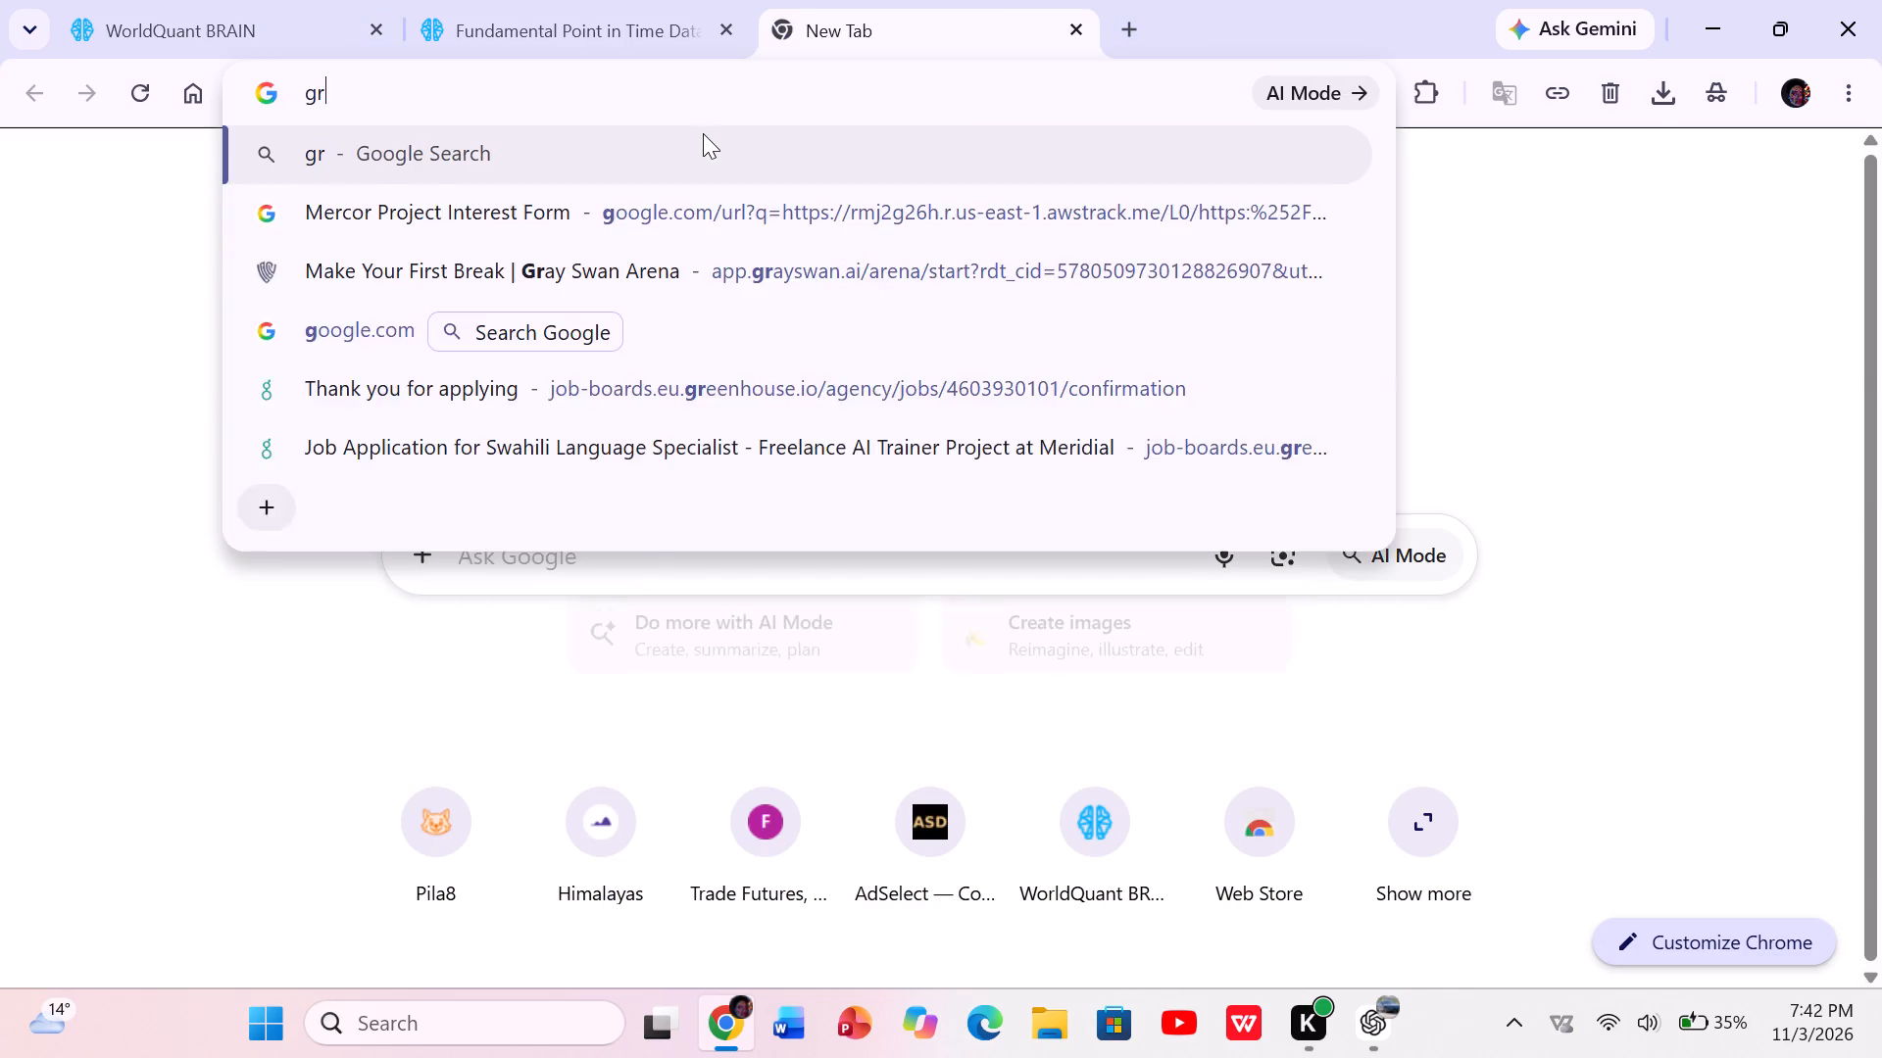
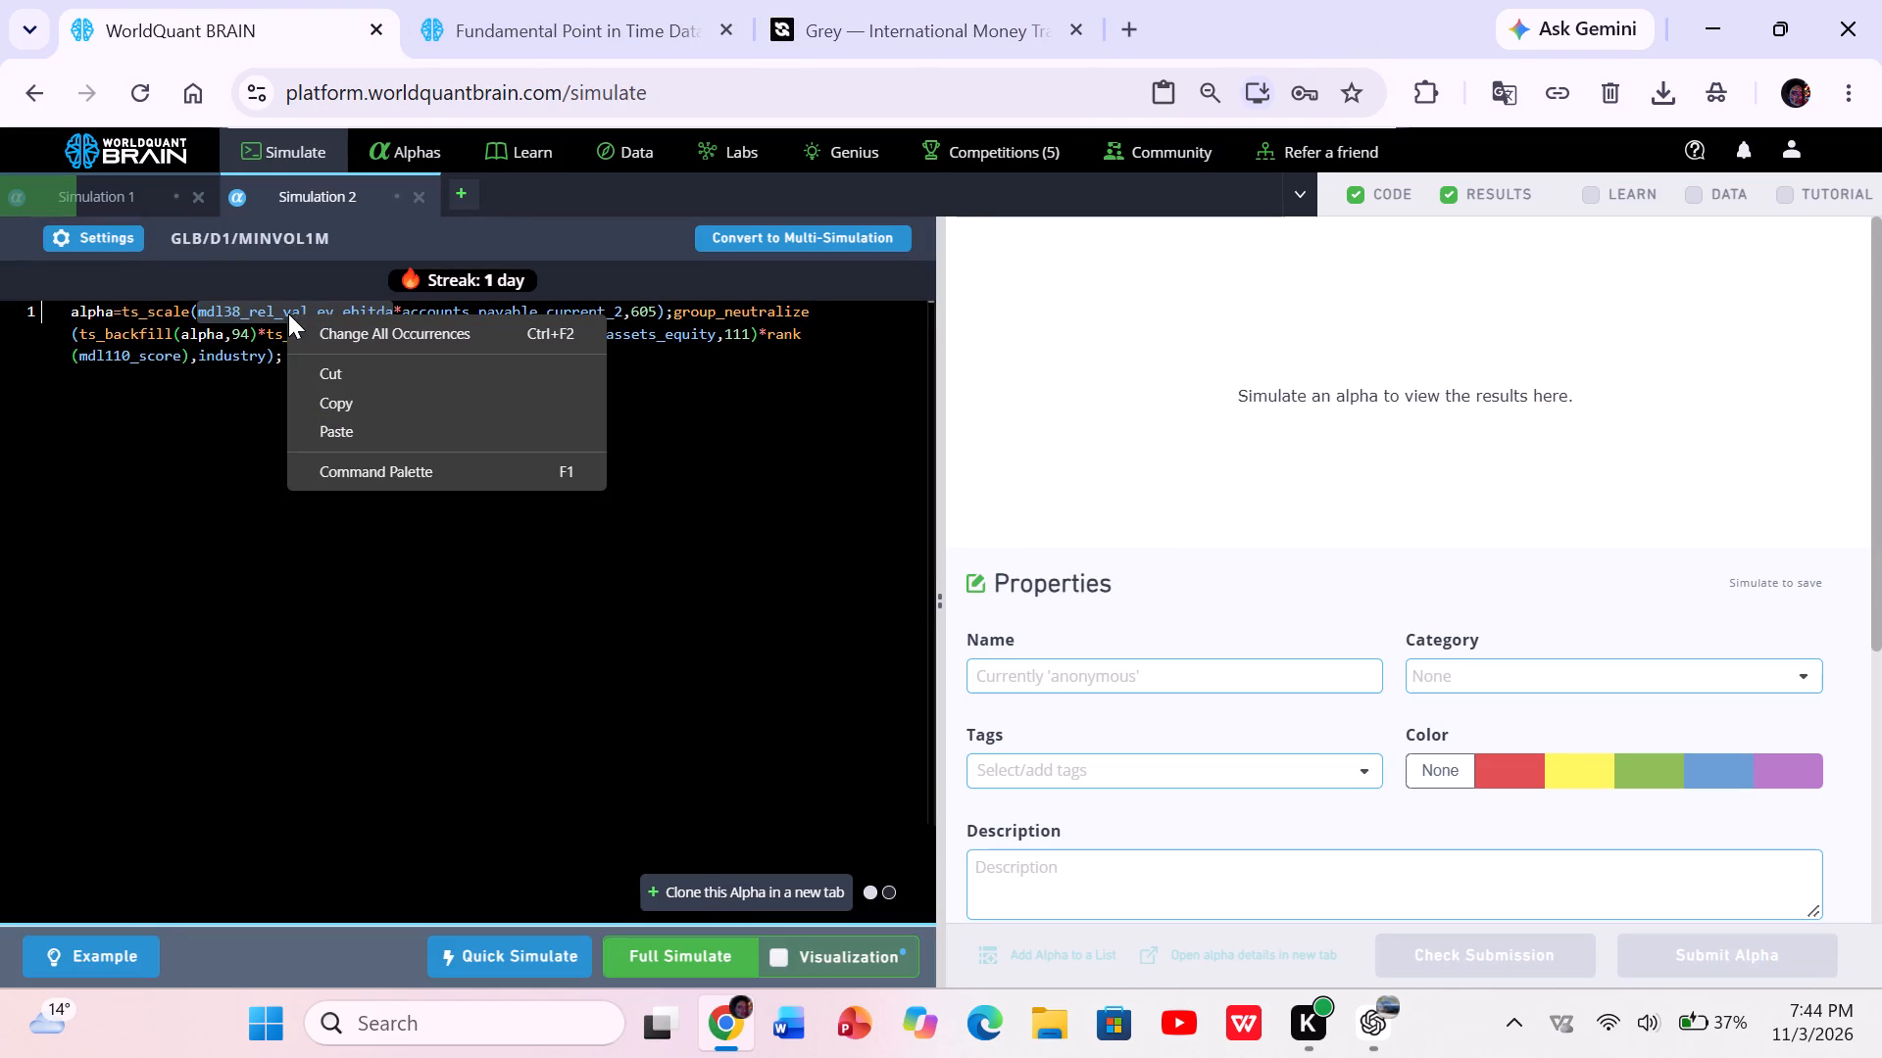
Copy mdl38_rel_val_ev_ebitda from the Simulation 2 code and search for it on the Data page in a new browser tab.
click(360, 397)
right_click(609, 162)
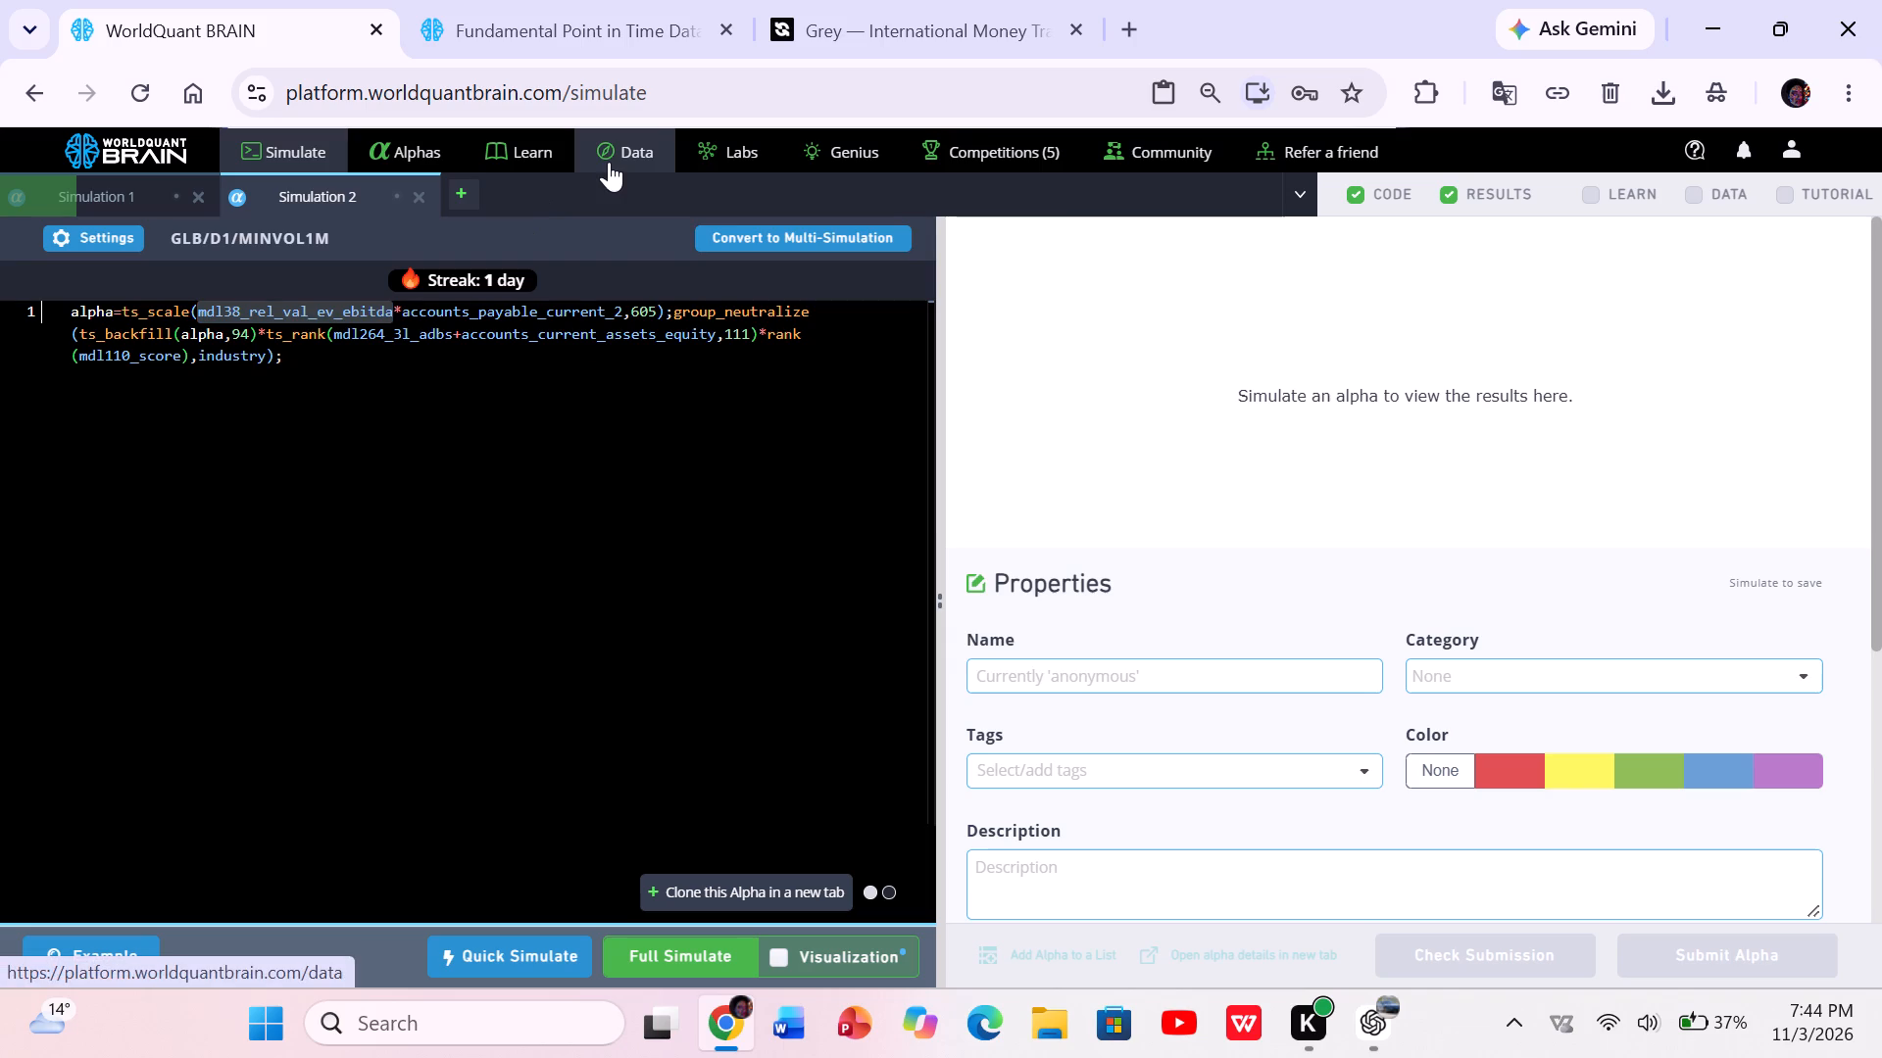
click(694, 211)
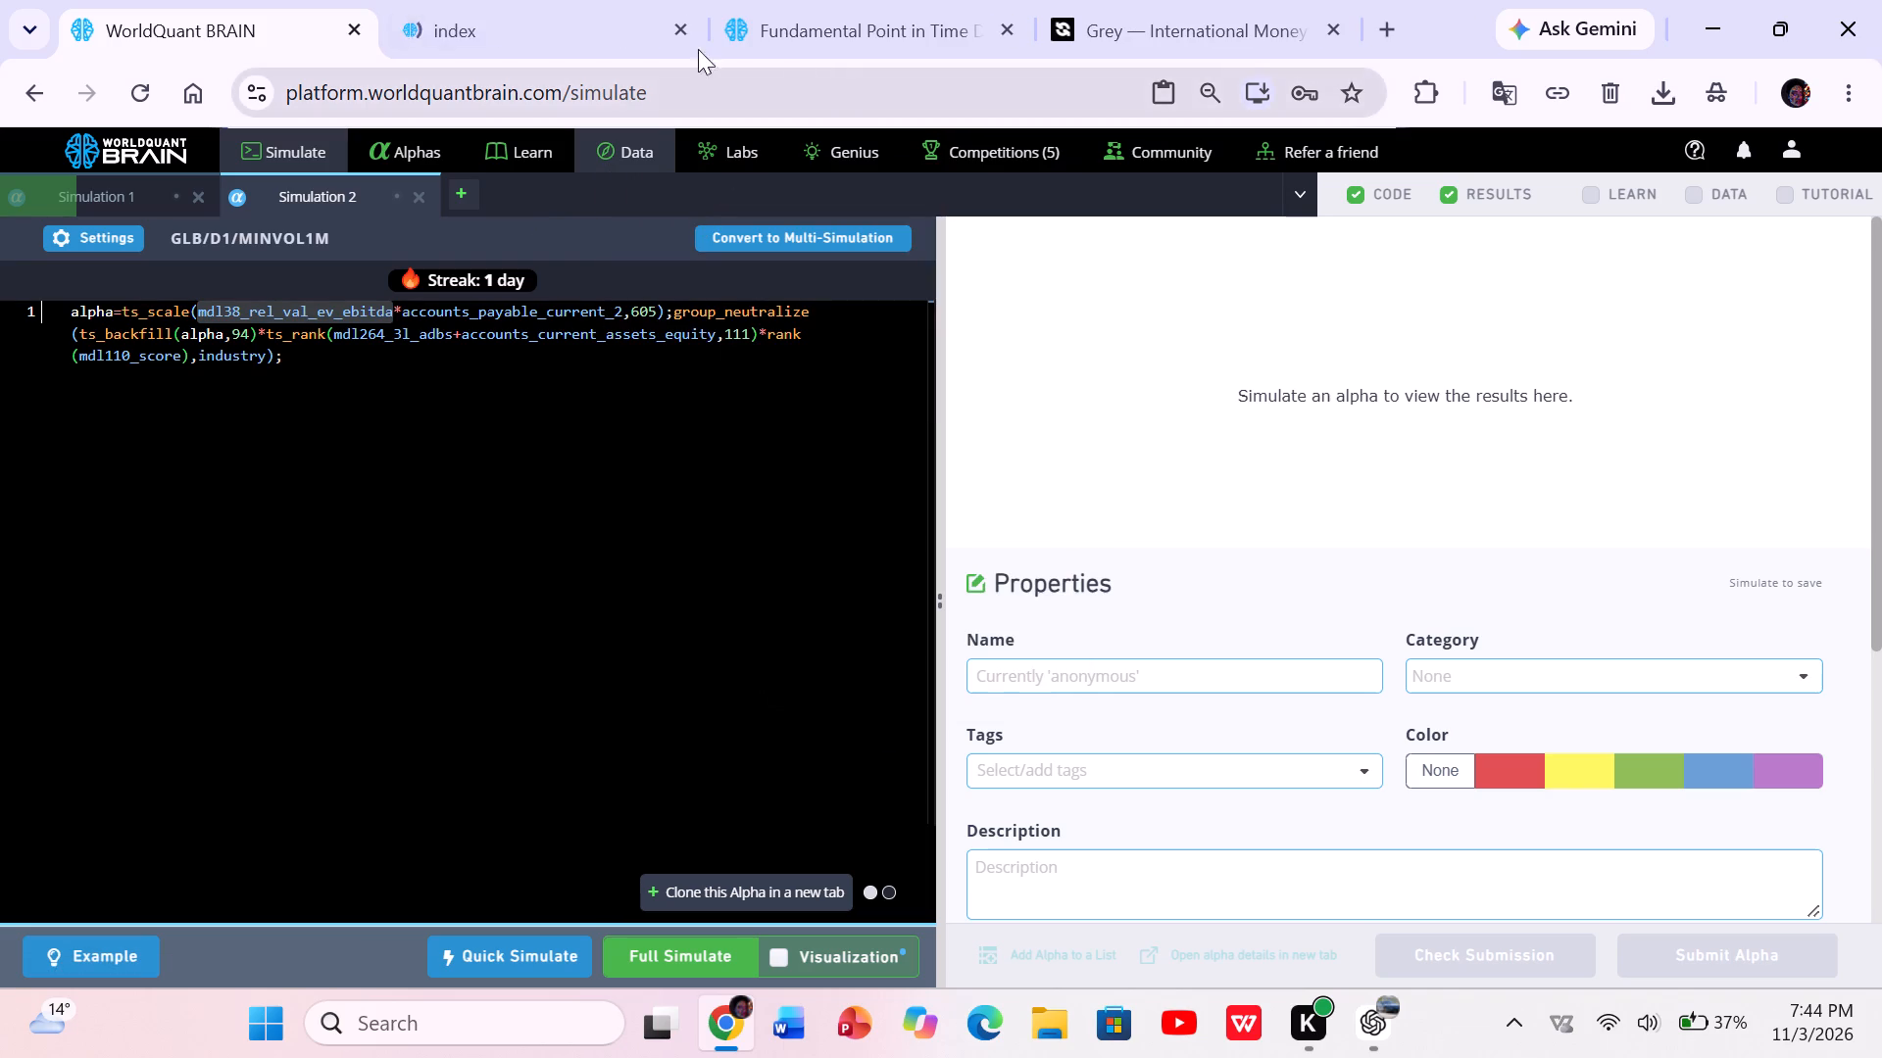
click(477, 16)
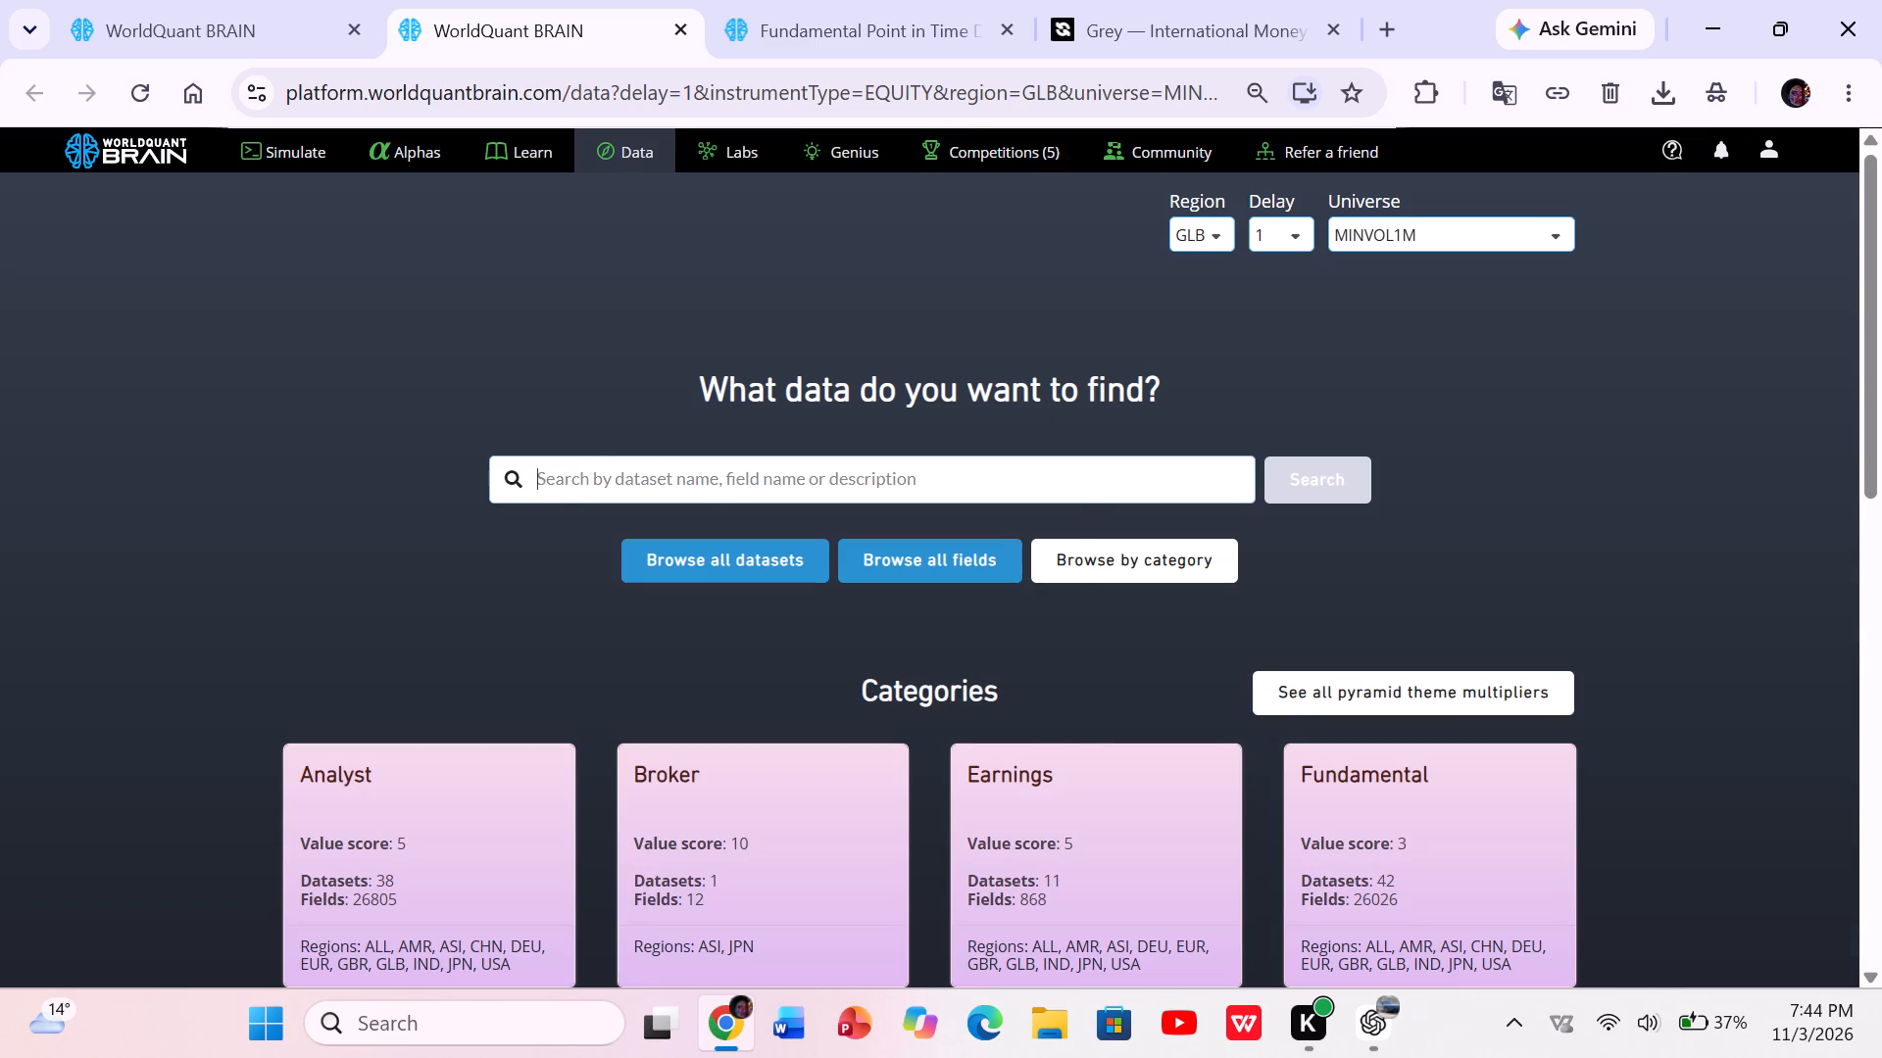
right_click(557, 492)
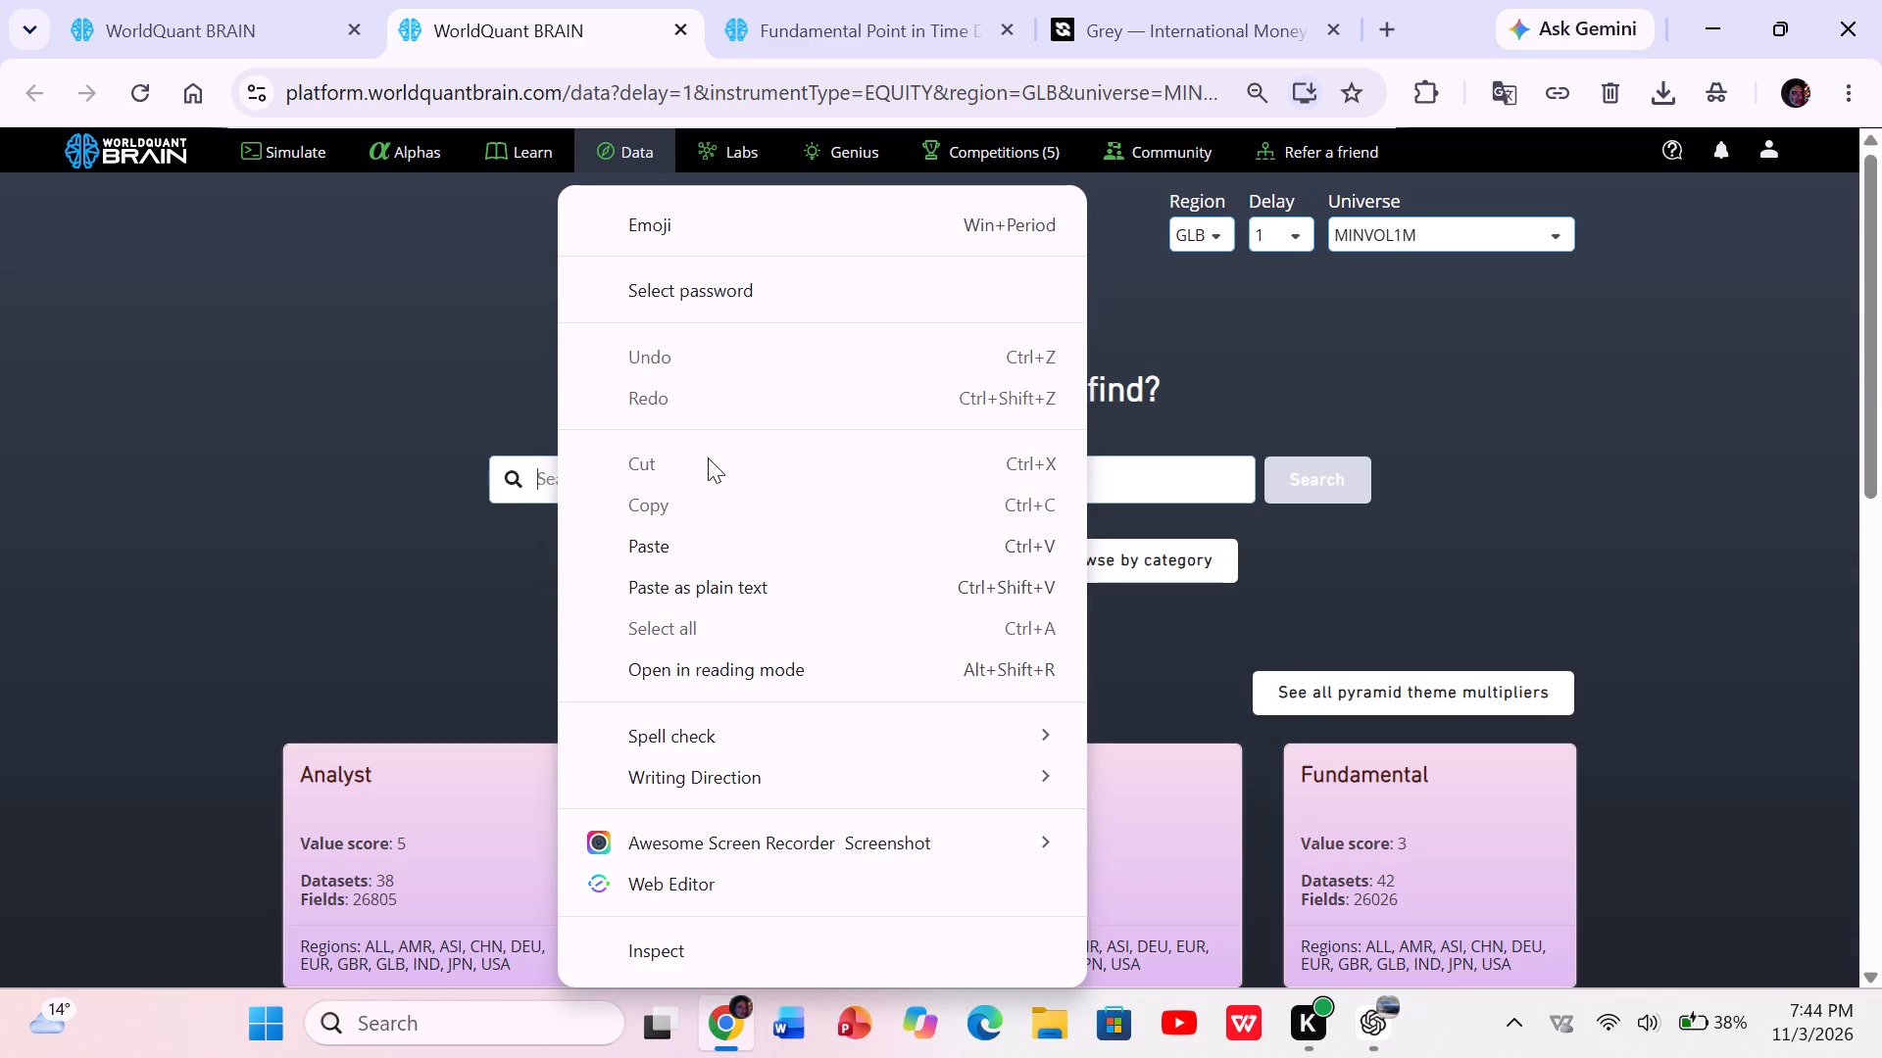
click(670, 542)
click(1345, 458)
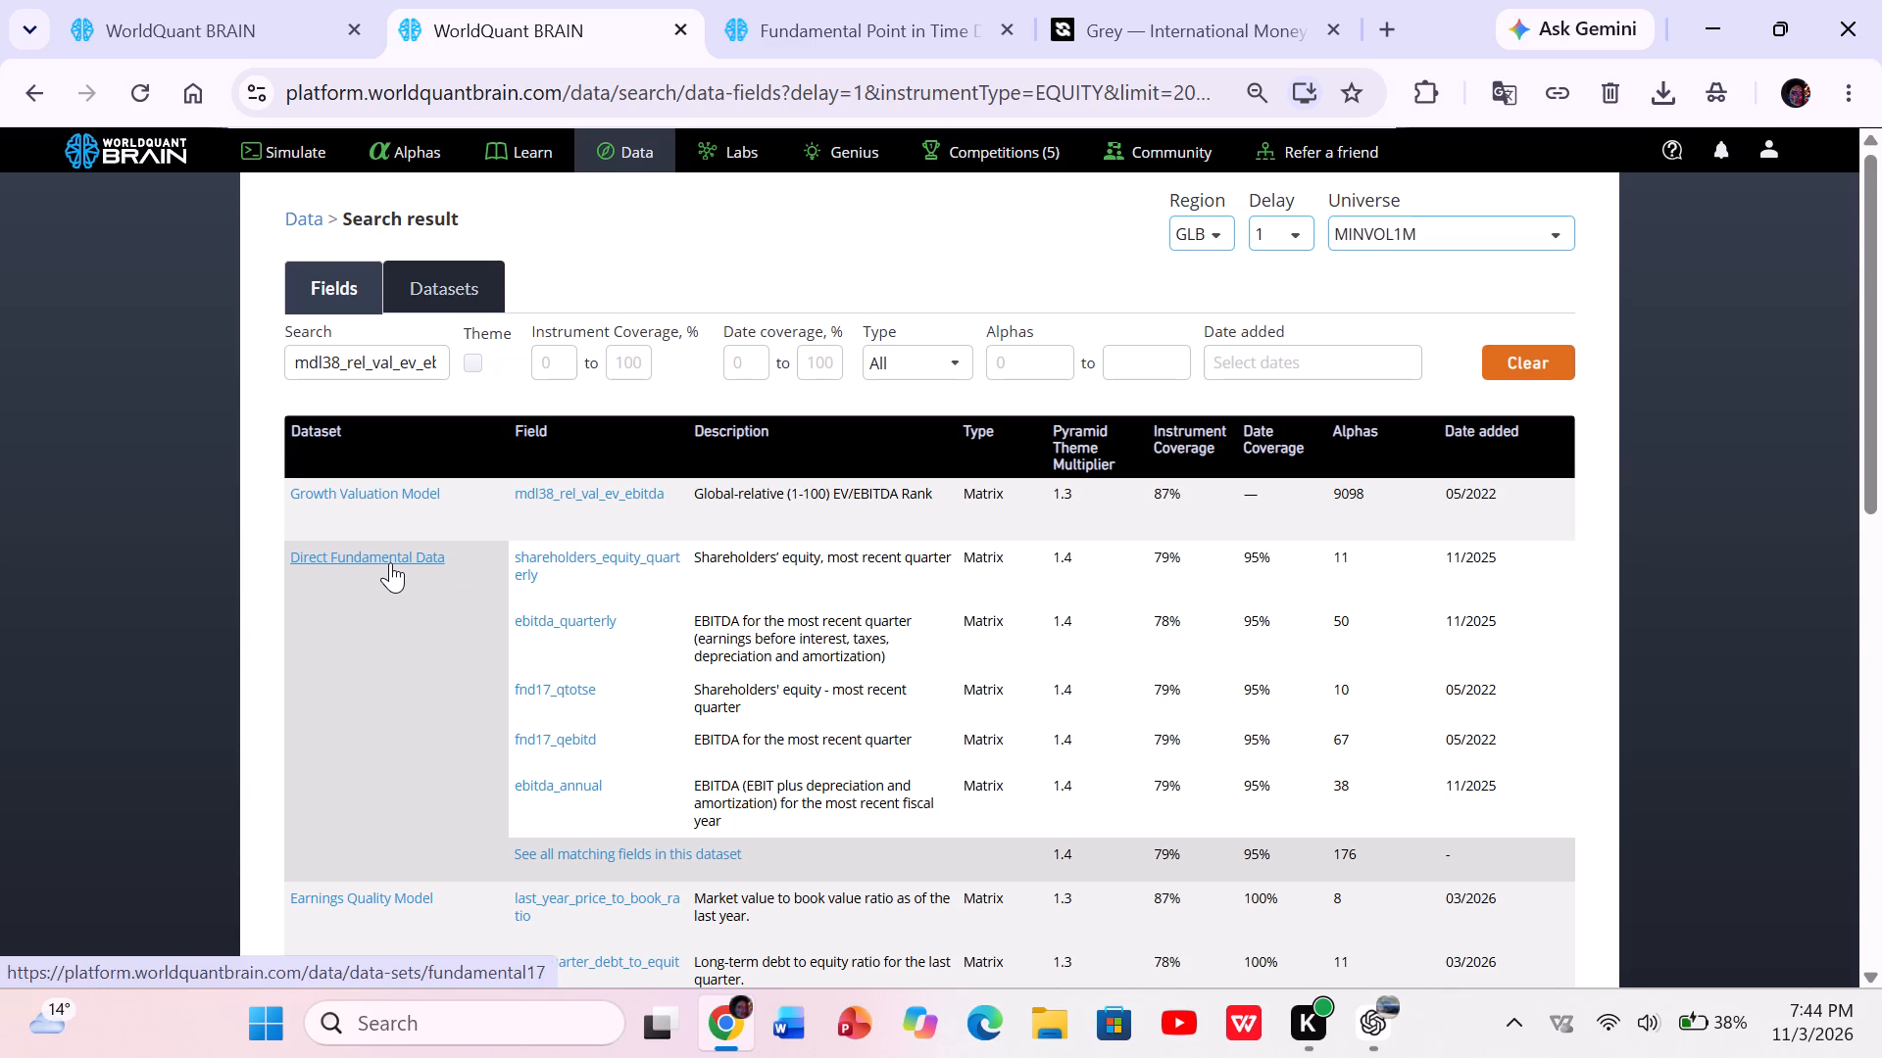
Open the Growth Valuation Model dataset, sort its fields by alpha count descending, and copy the field name star_val_pe.
click(402, 487)
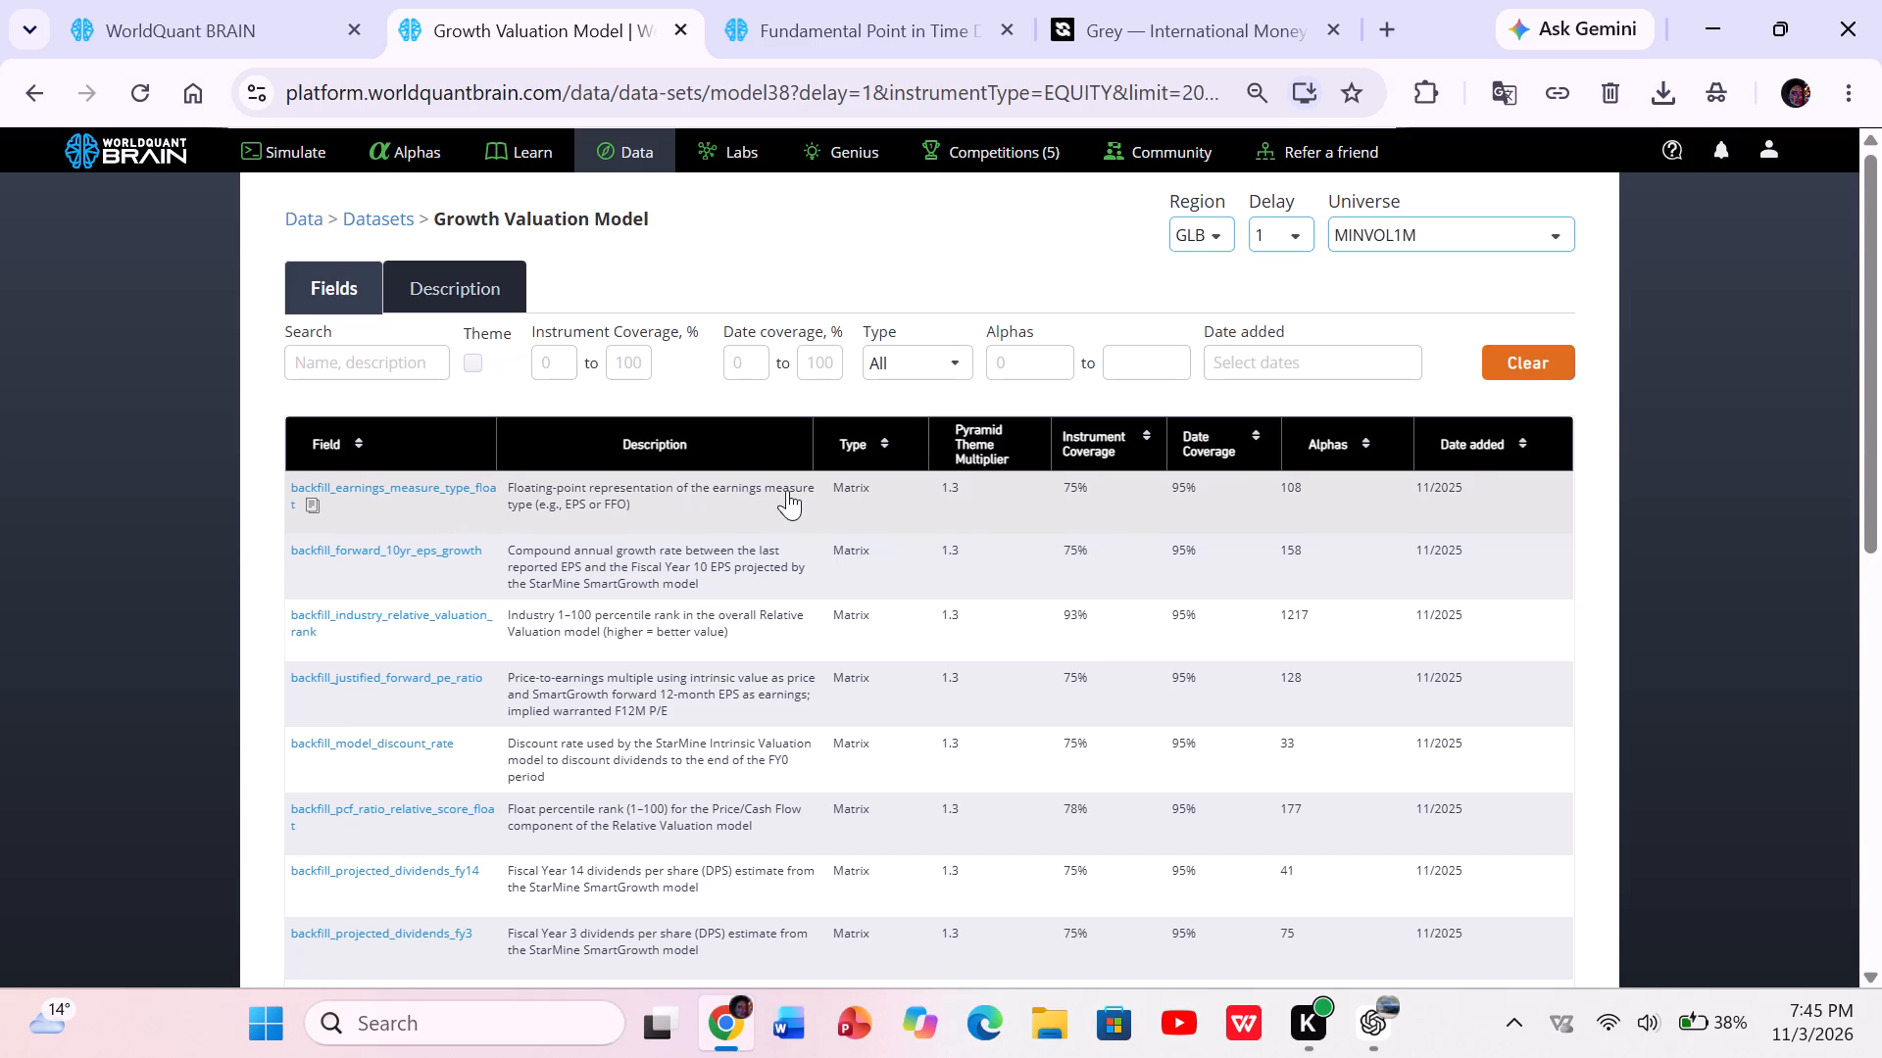
click(1372, 440)
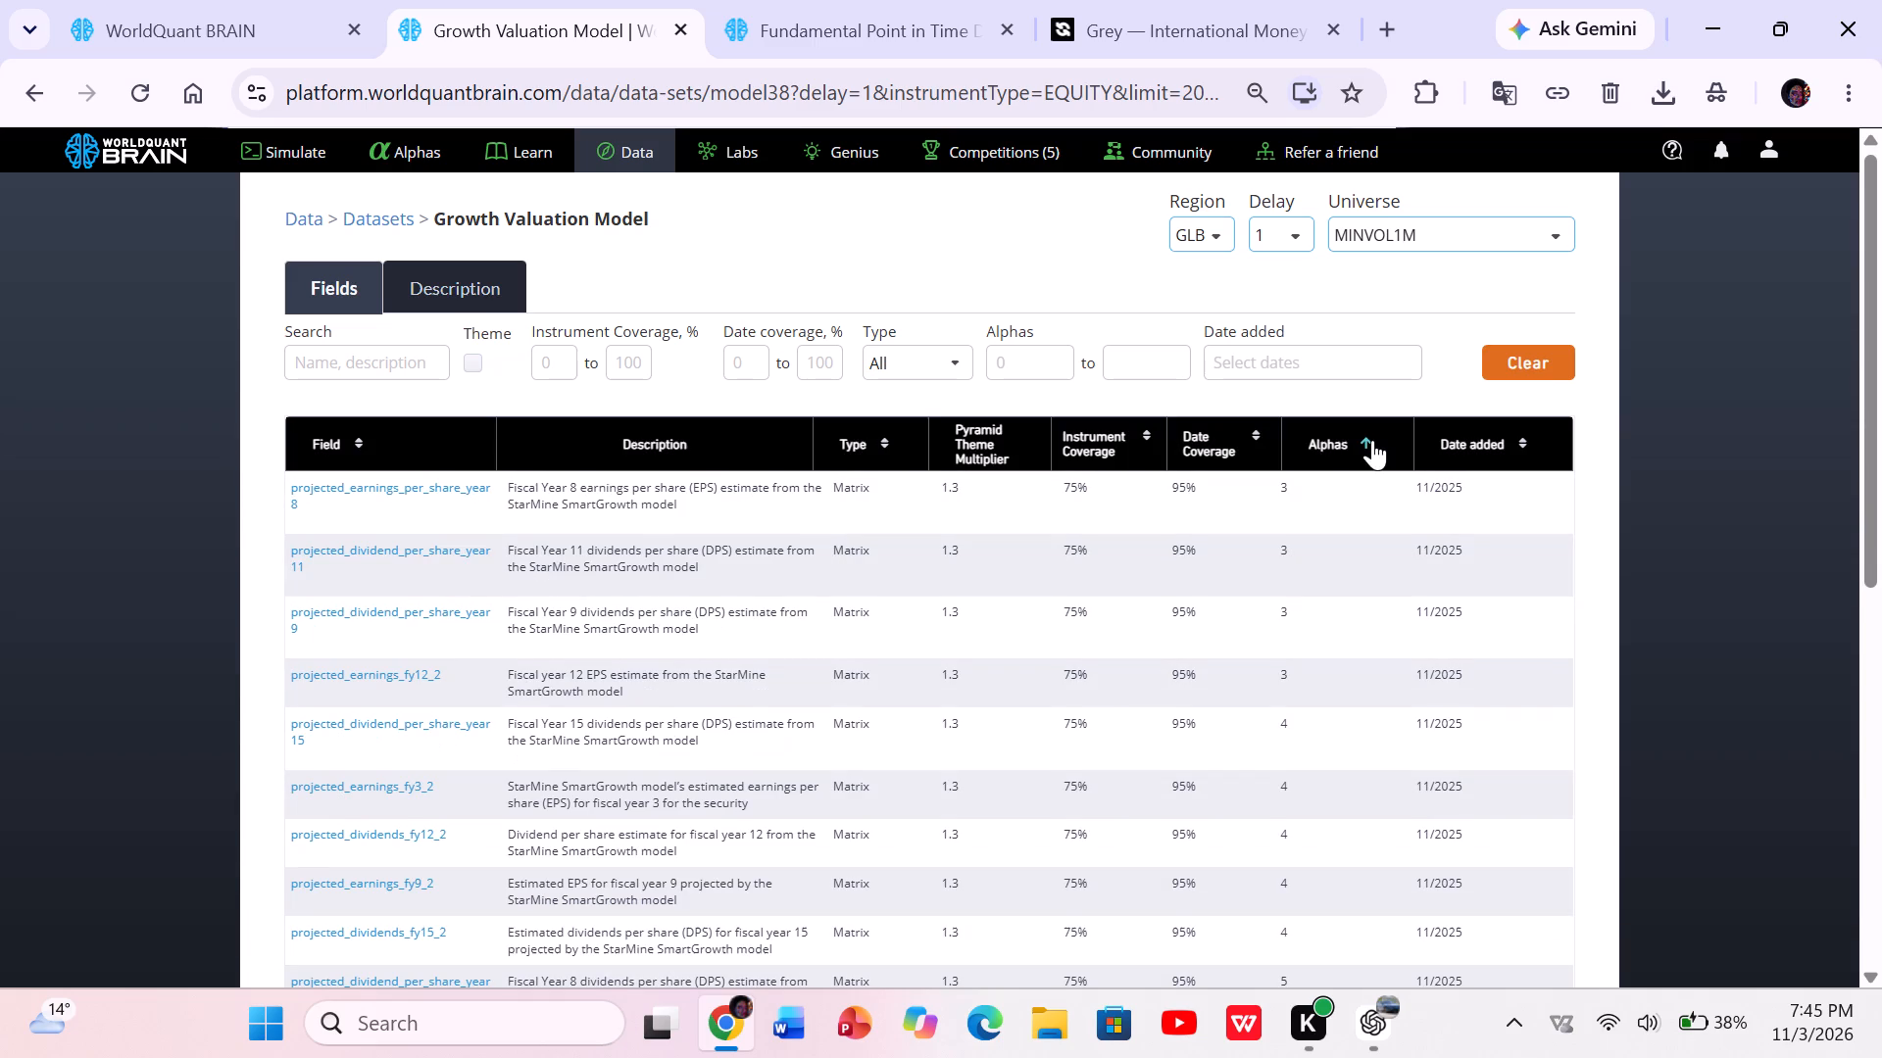
click(1372, 440)
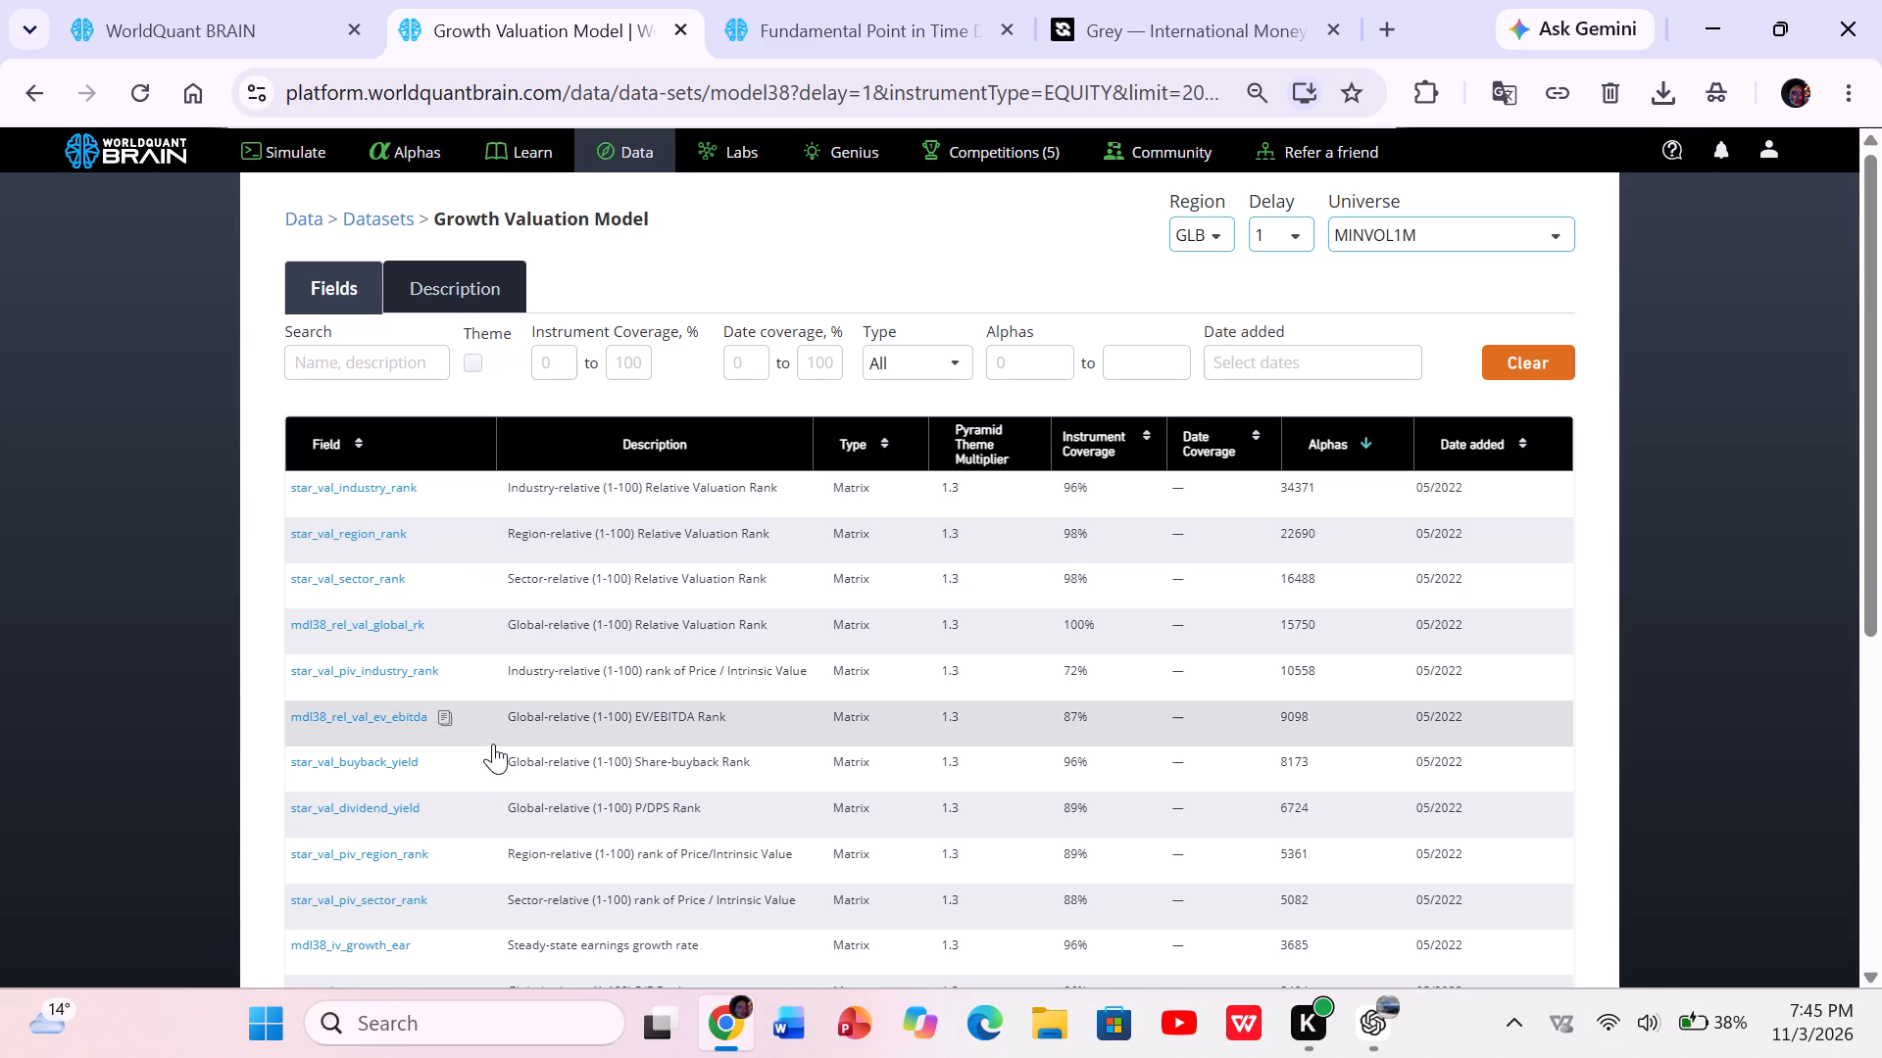
scroll(480, 811, down, 2)
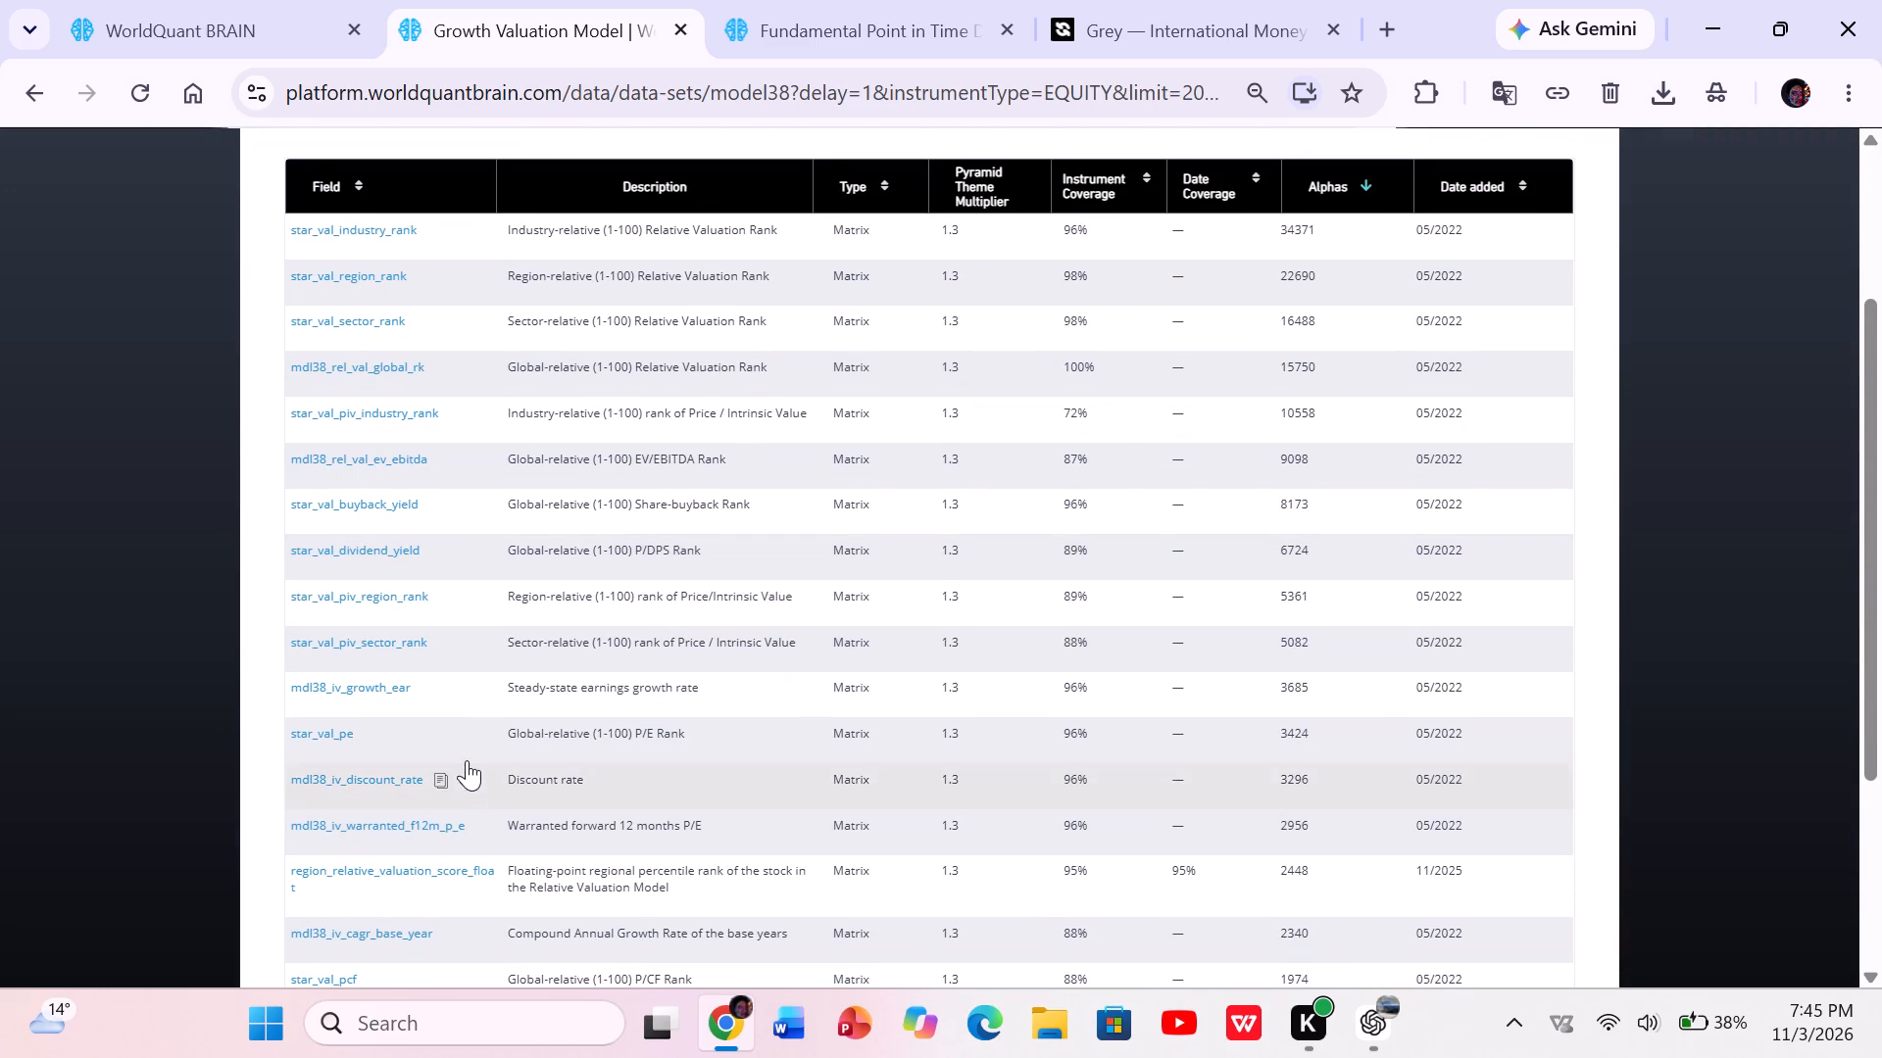
click(376, 741)
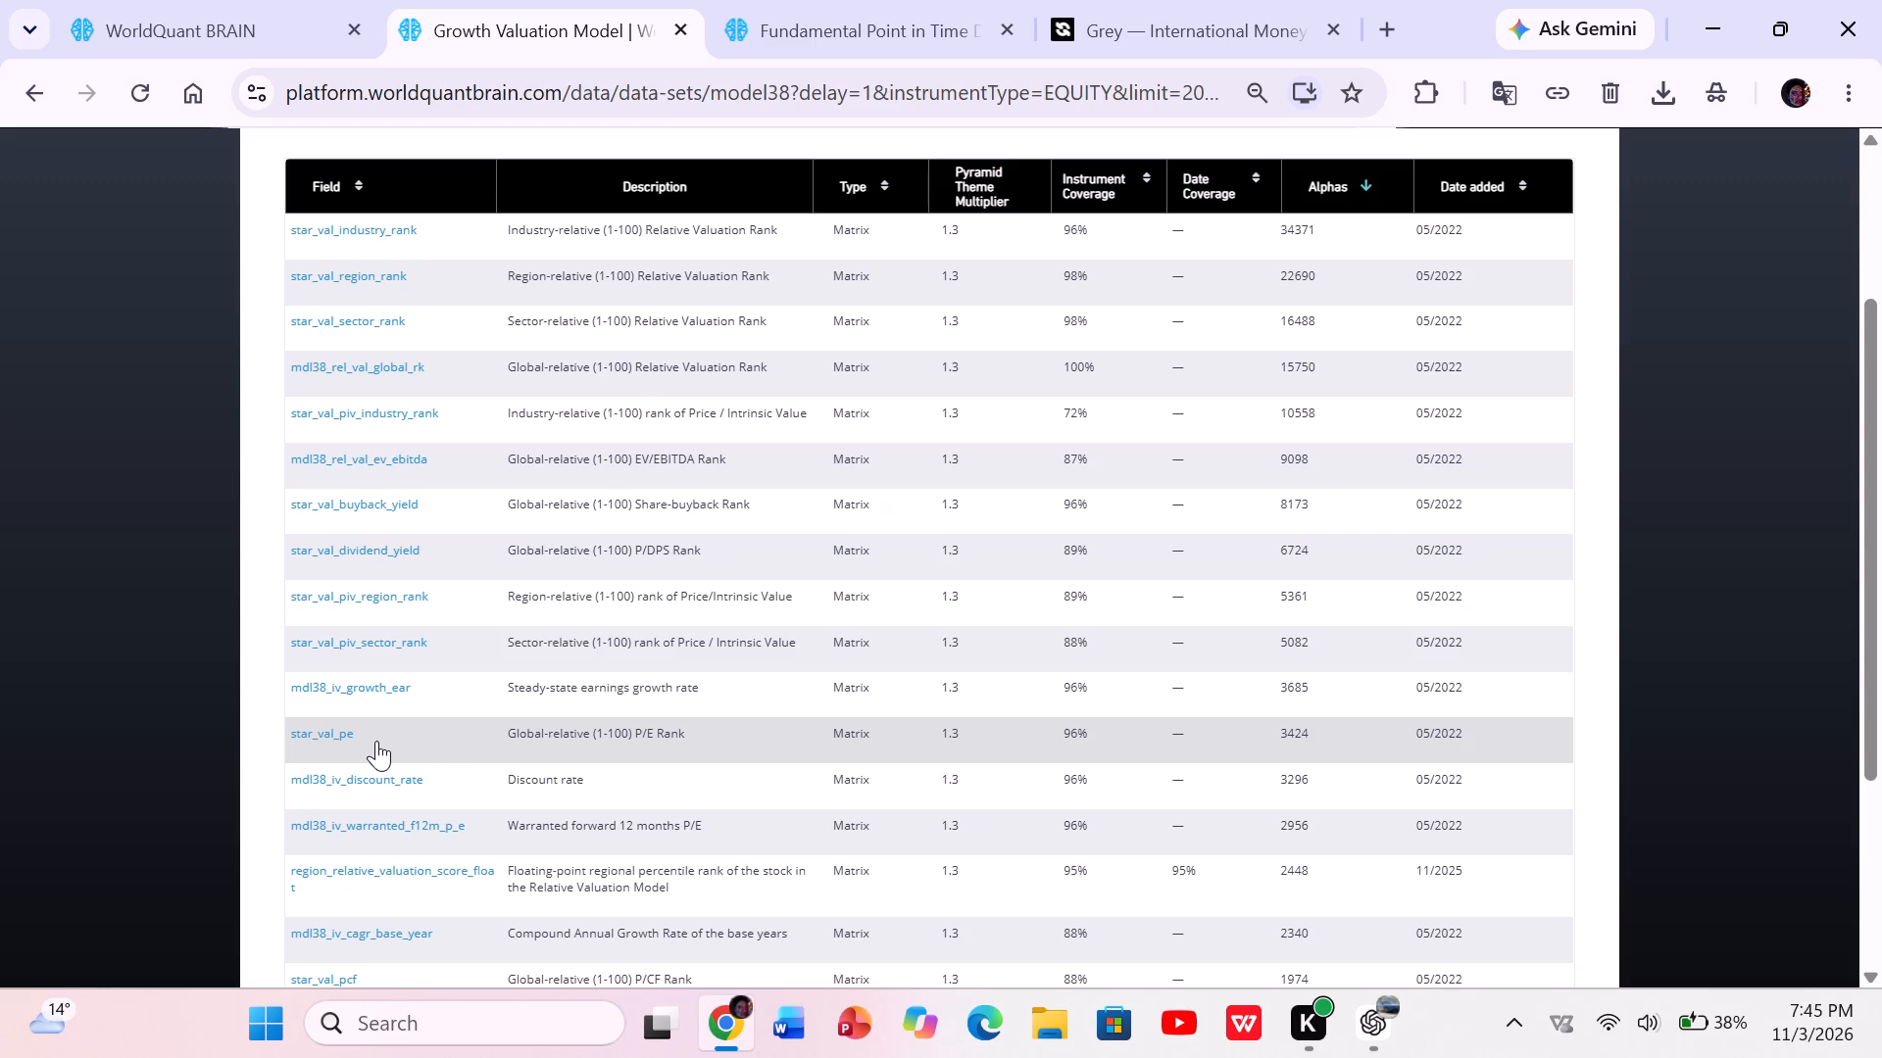
Replace mdl38_rel_val_ev_ebitda in the Simulation 2 alpha code with star_val_pe.
click(254, 36)
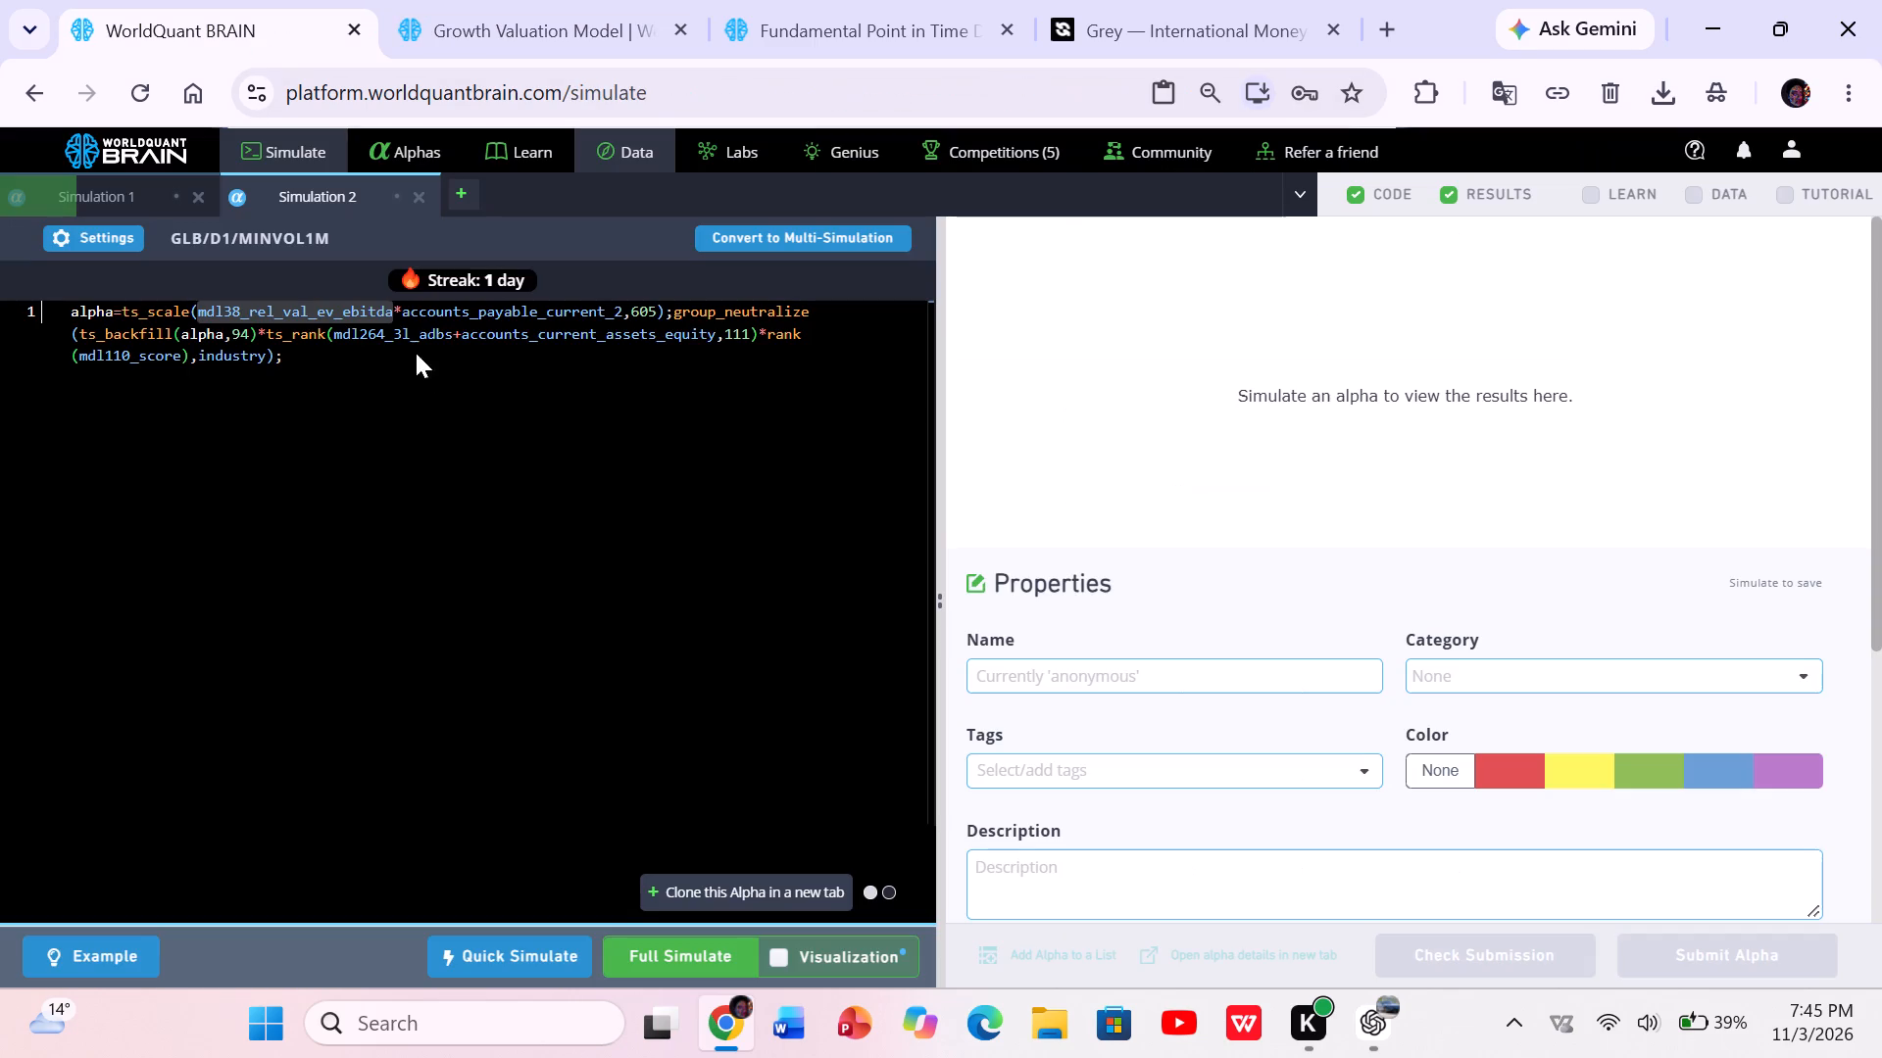
double_click(339, 318)
right_click(339, 318)
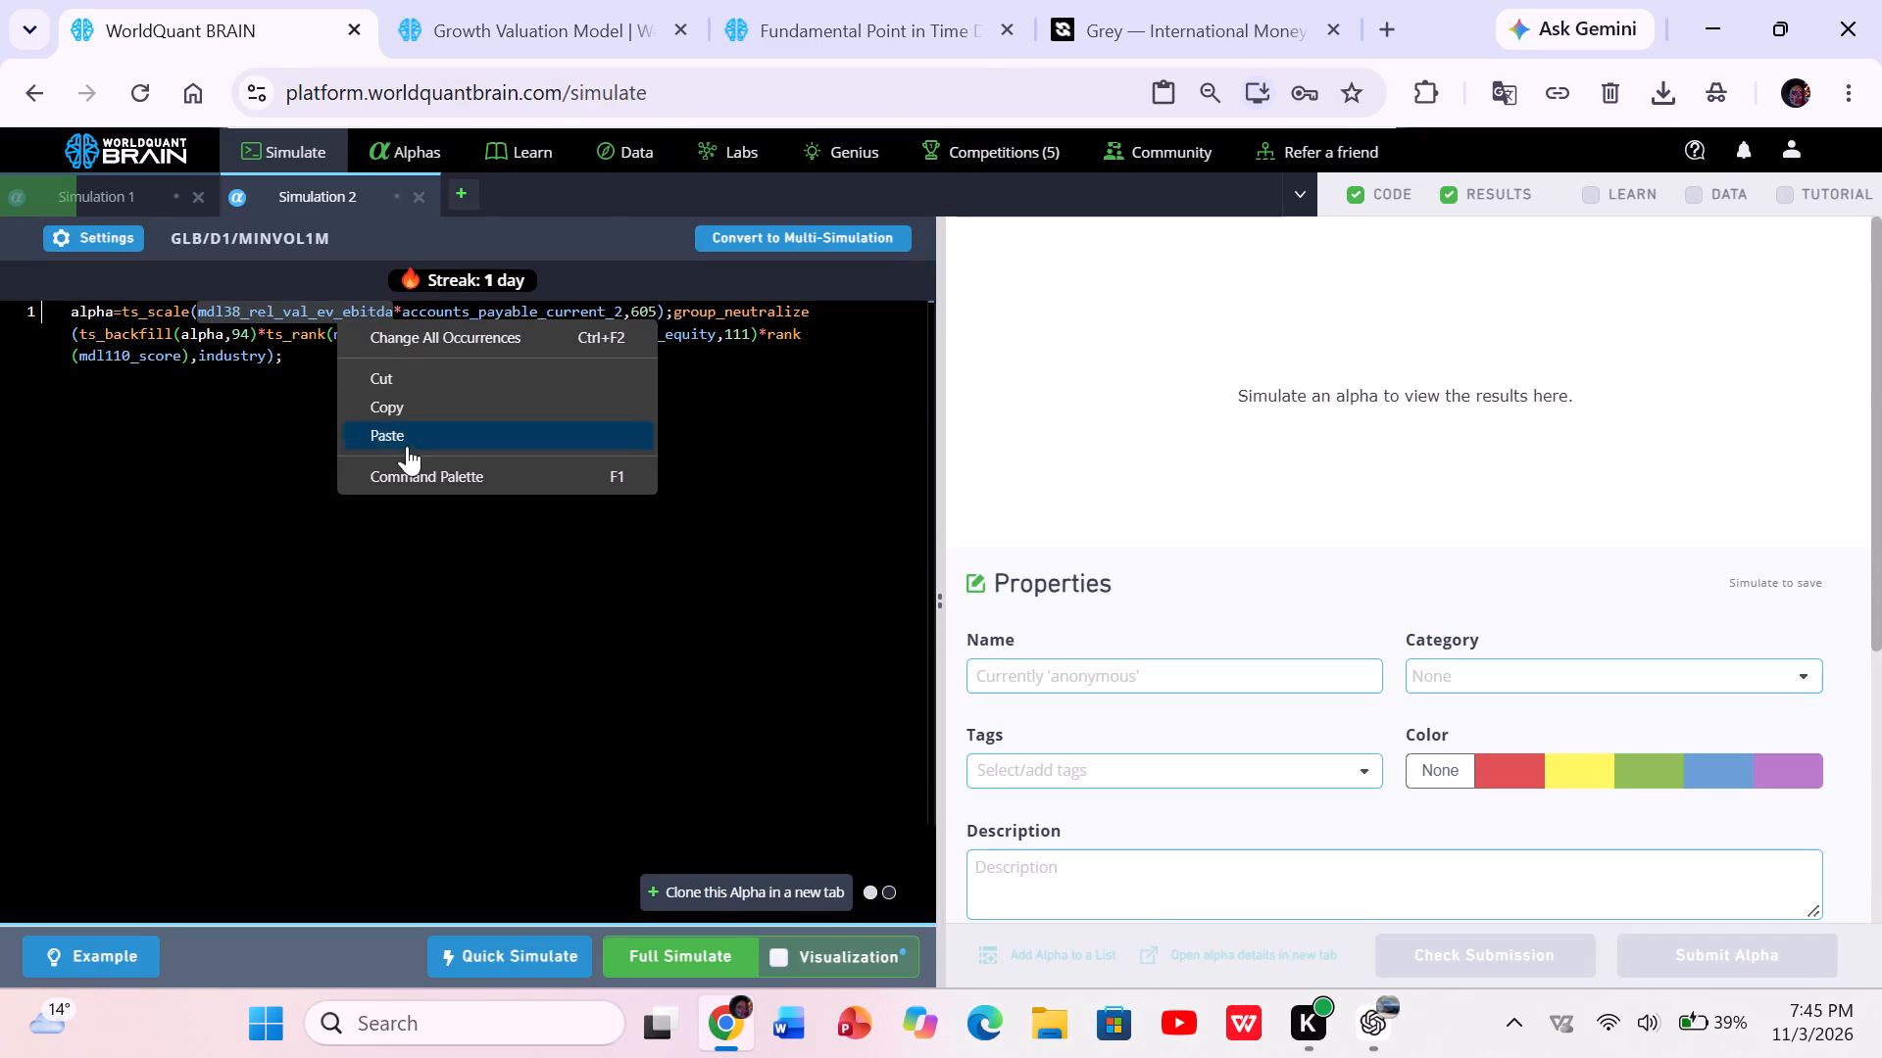
click(415, 439)
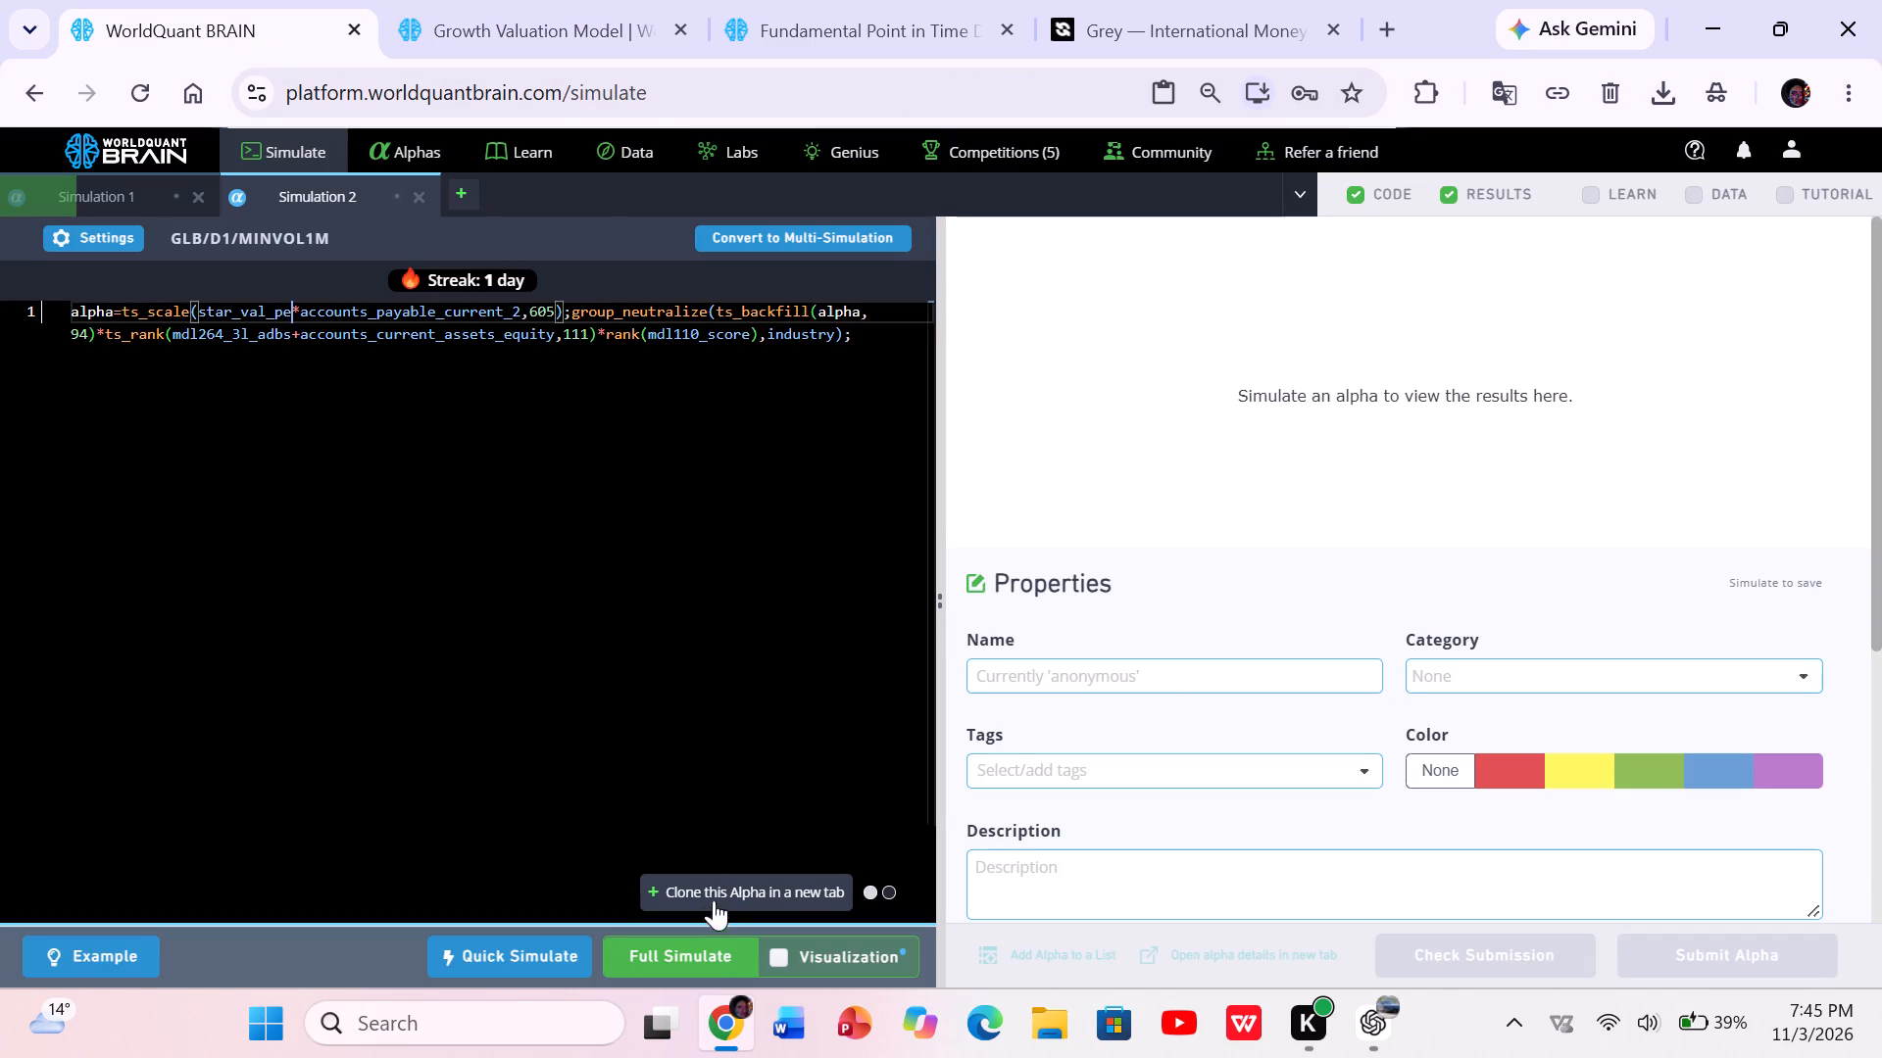
Run a full simulation of the edited Simulation 2 alpha.
click(708, 964)
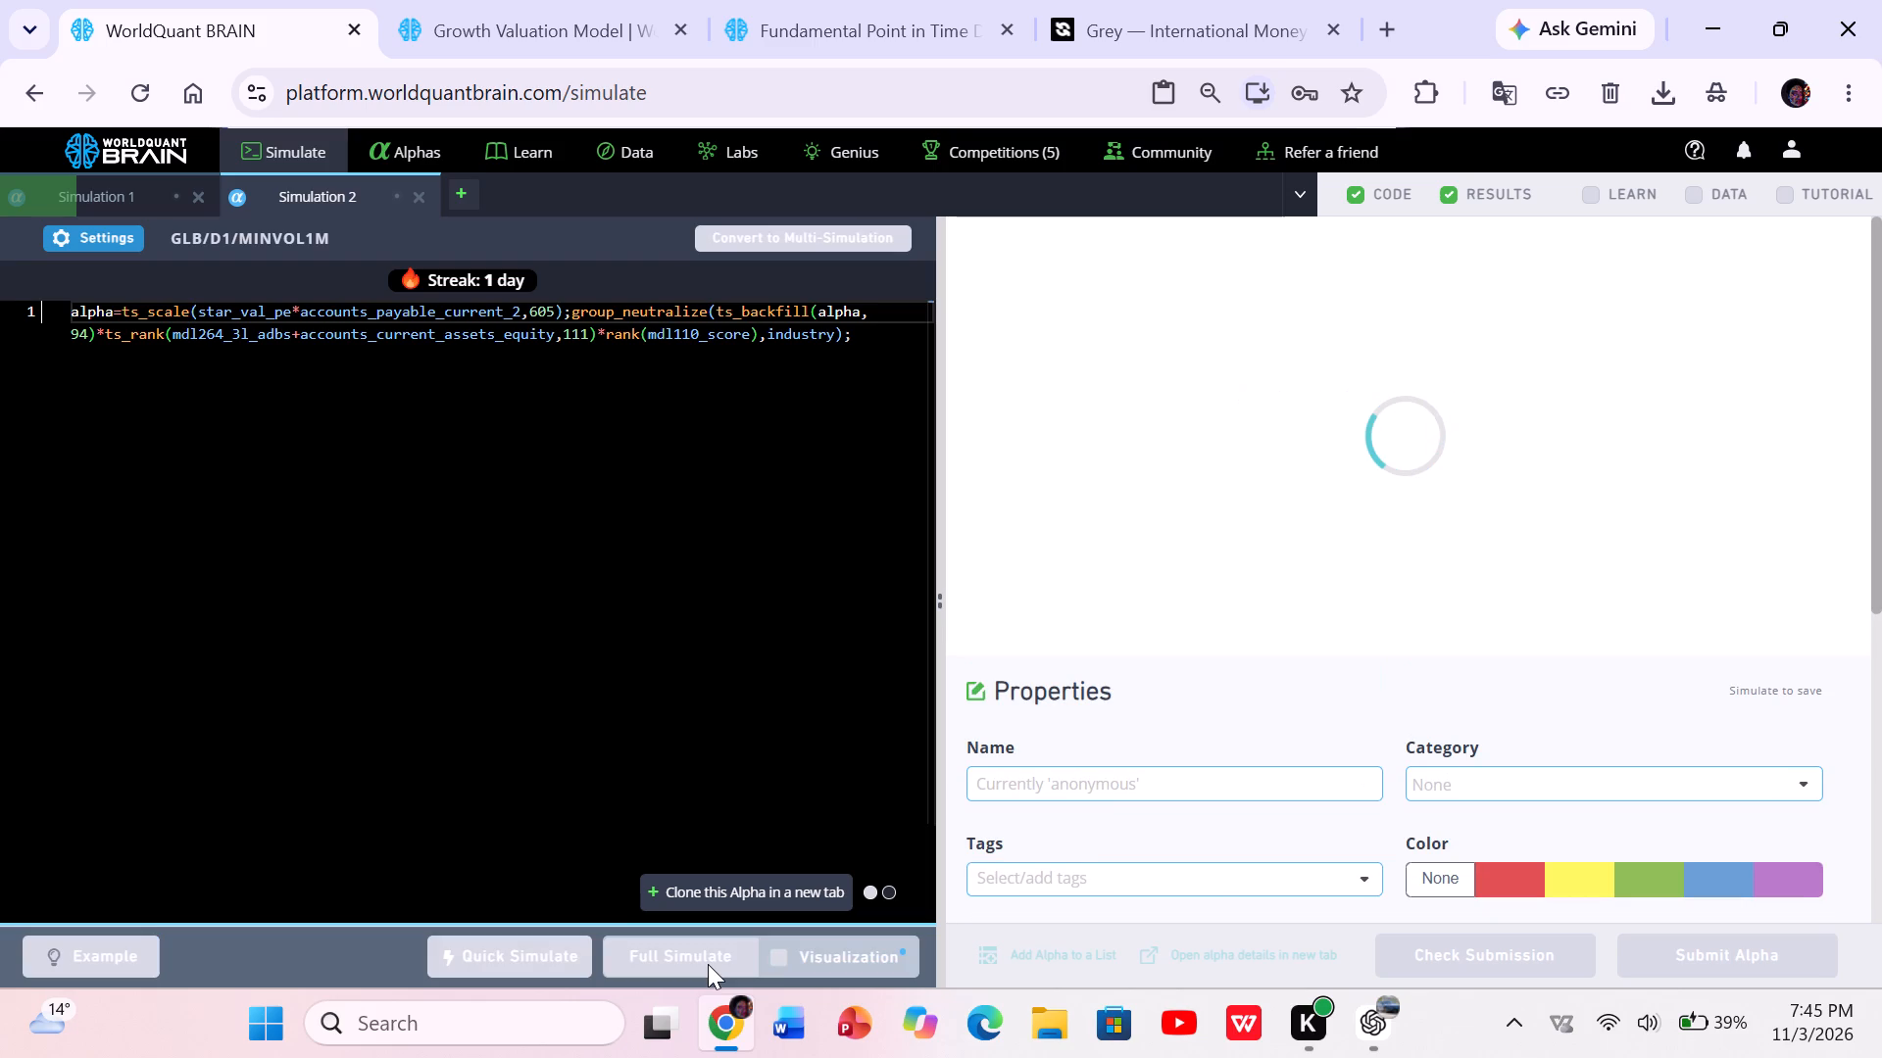
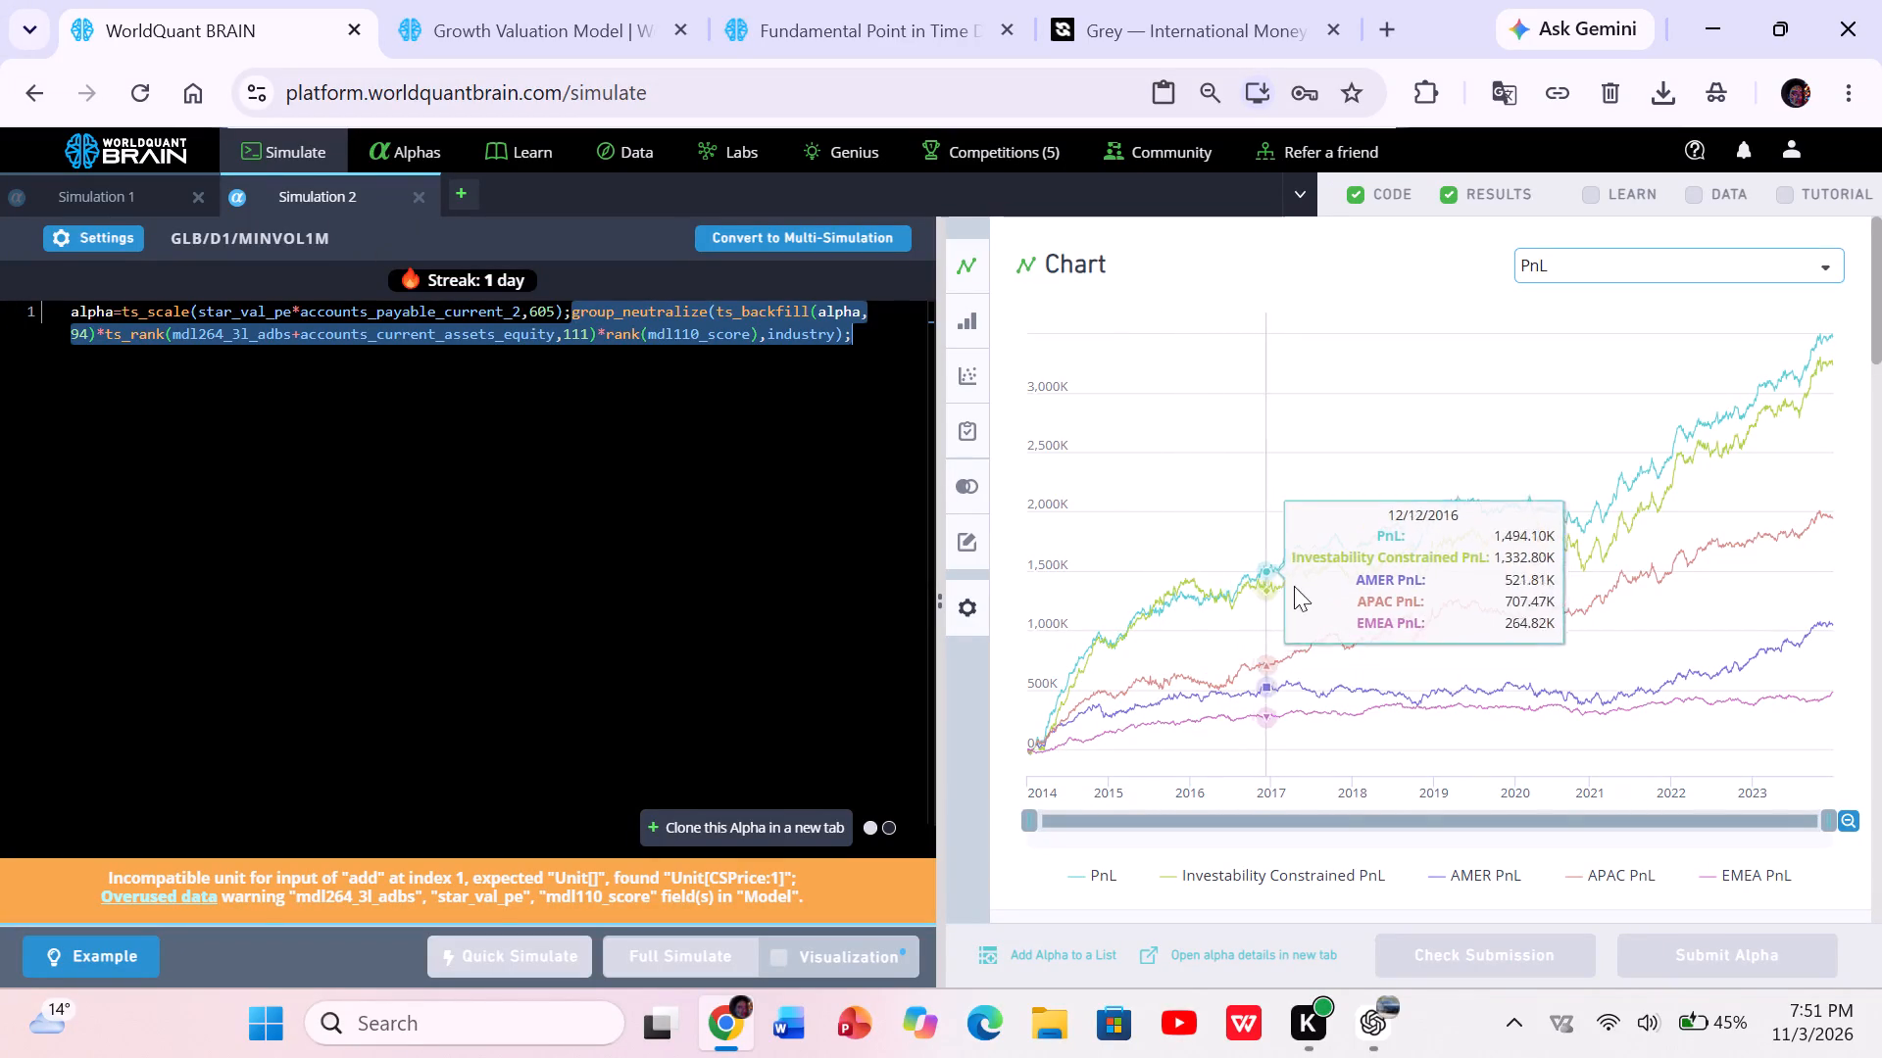
Review the Simulation 2 results, from the IS Summary through correlation to the failed checks under IS Testing Status.
scroll(1306, 579, down, 3)
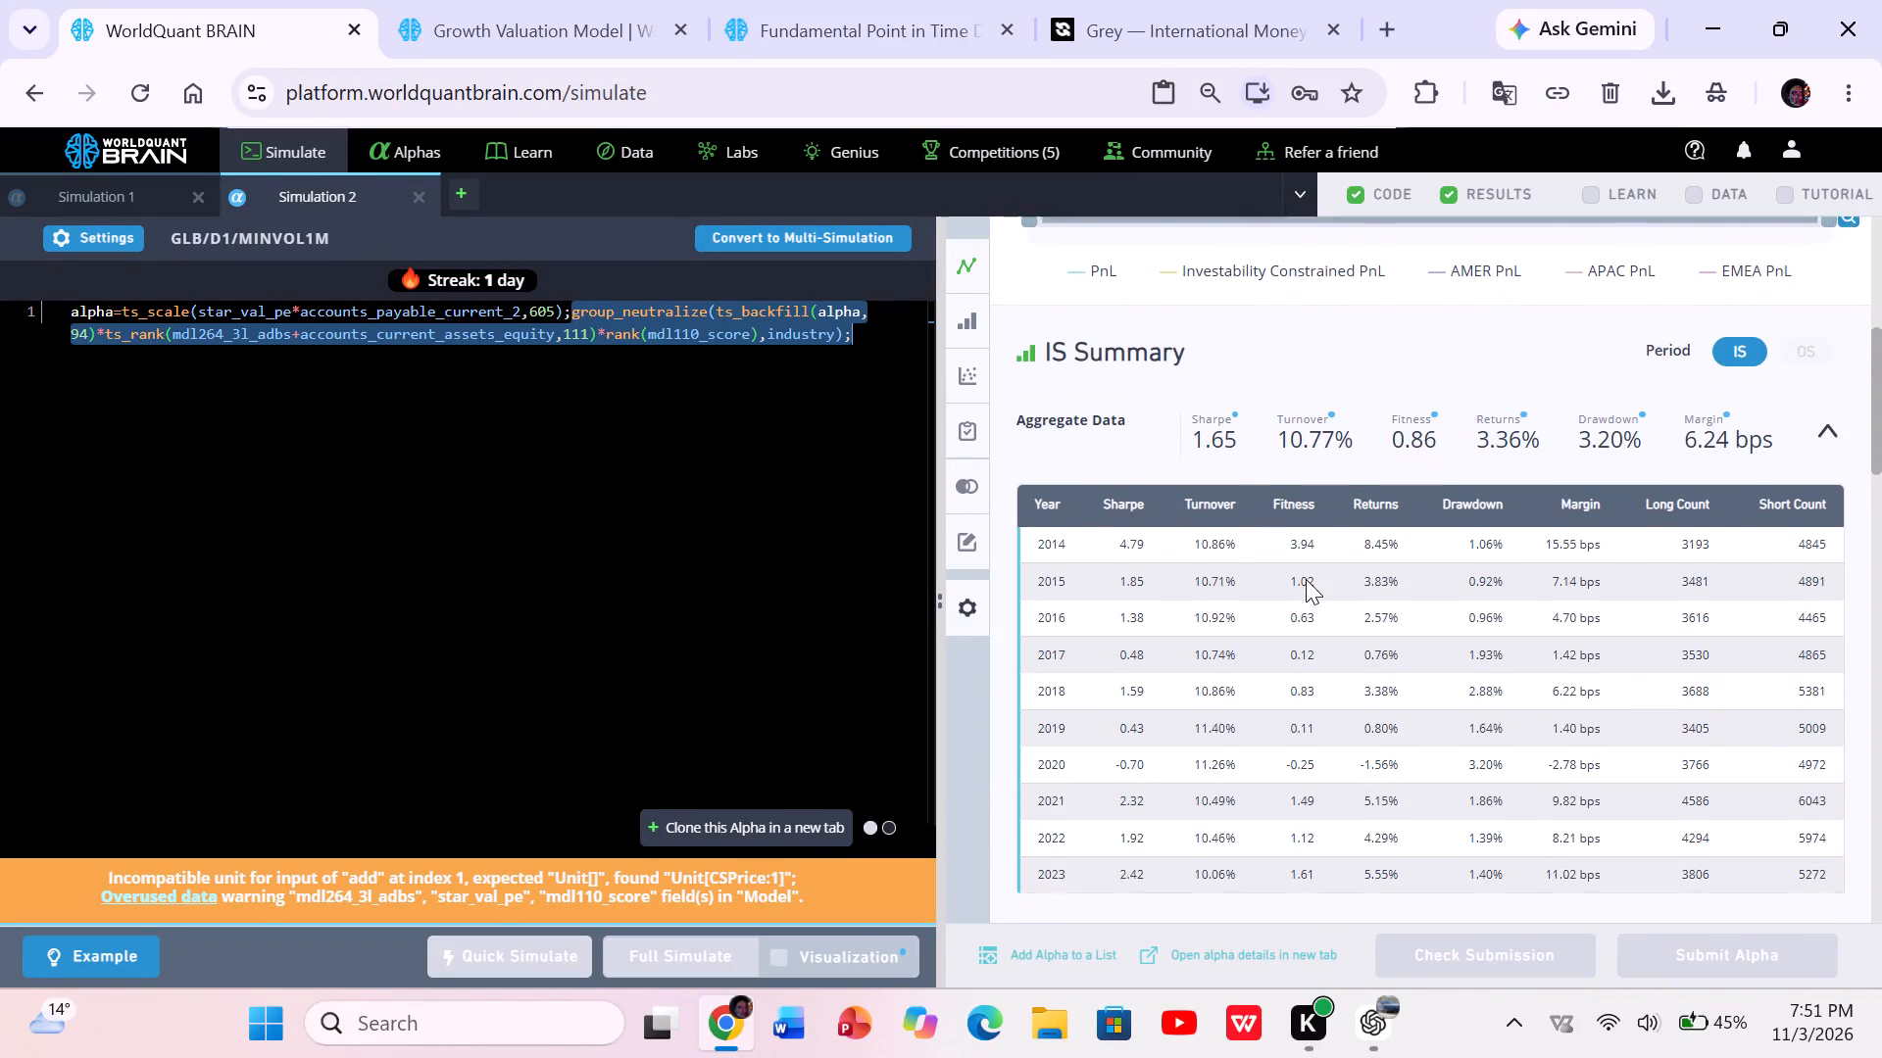
scroll(1306, 579, down, 7)
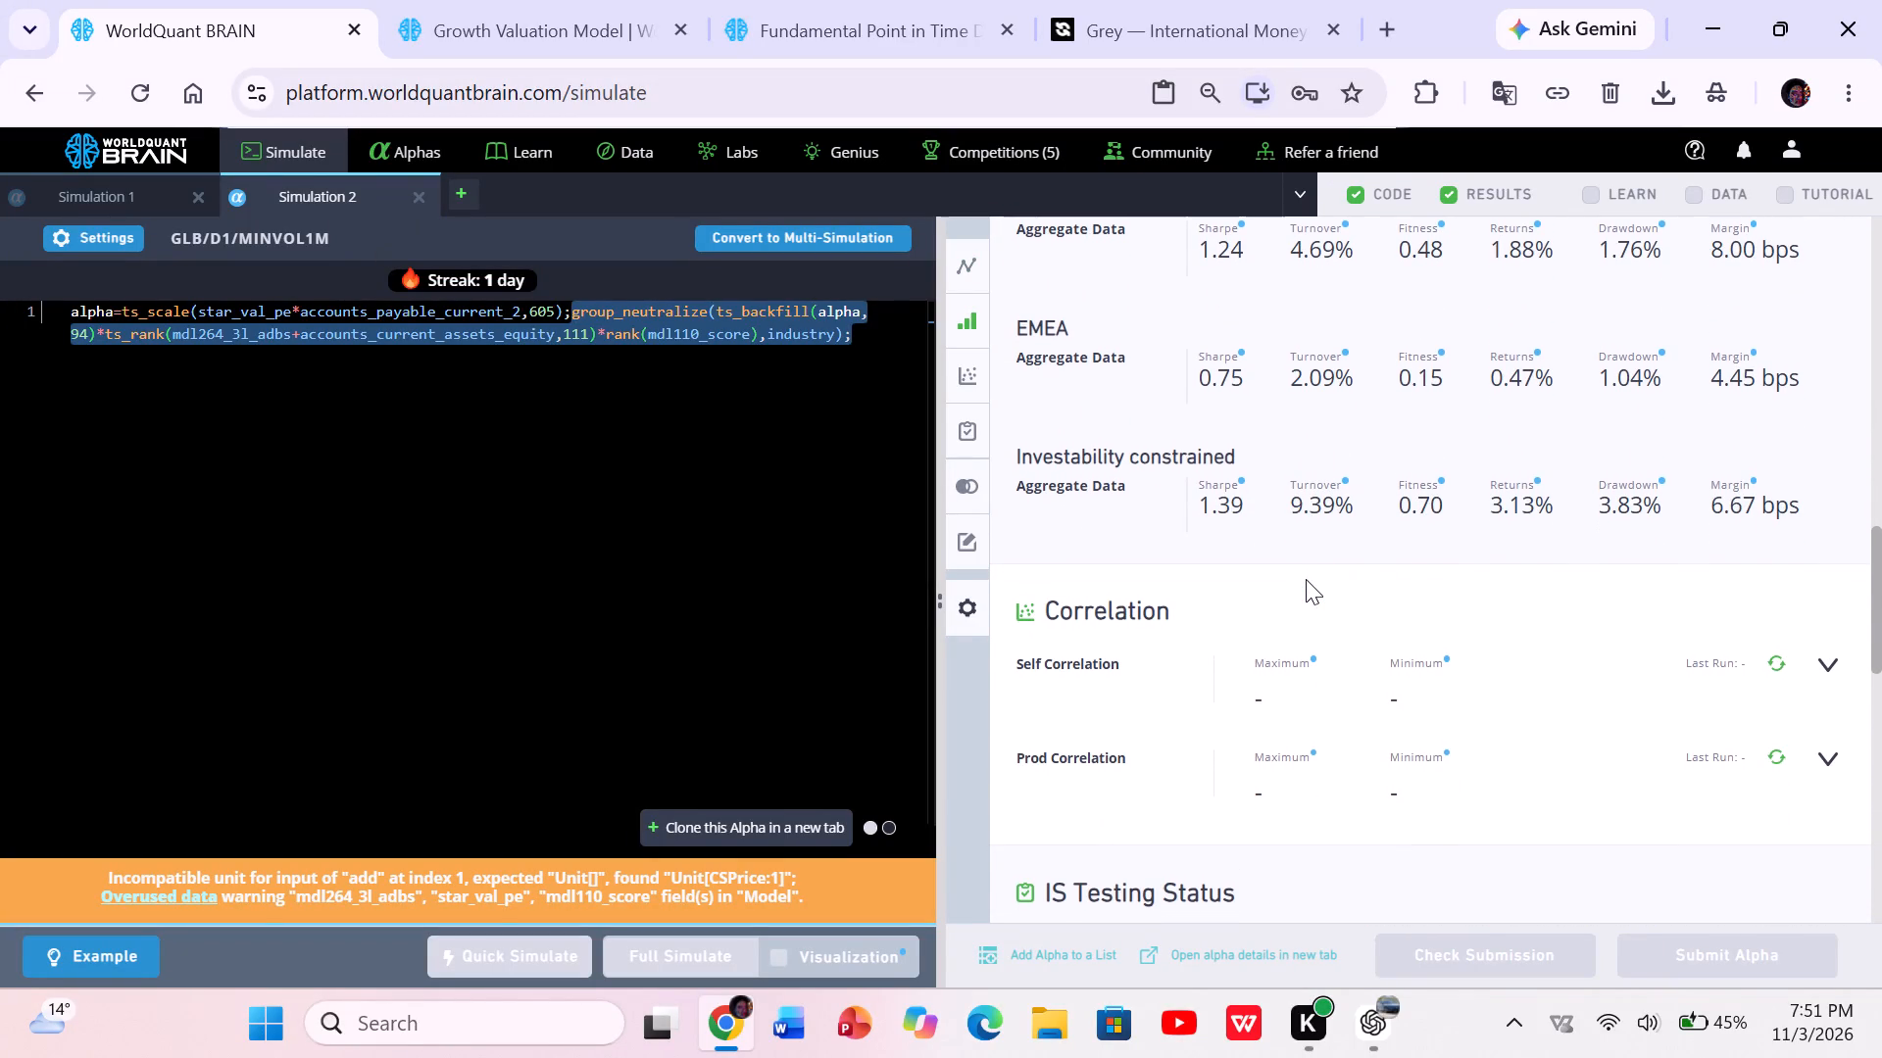
scroll(1306, 579, down, 3)
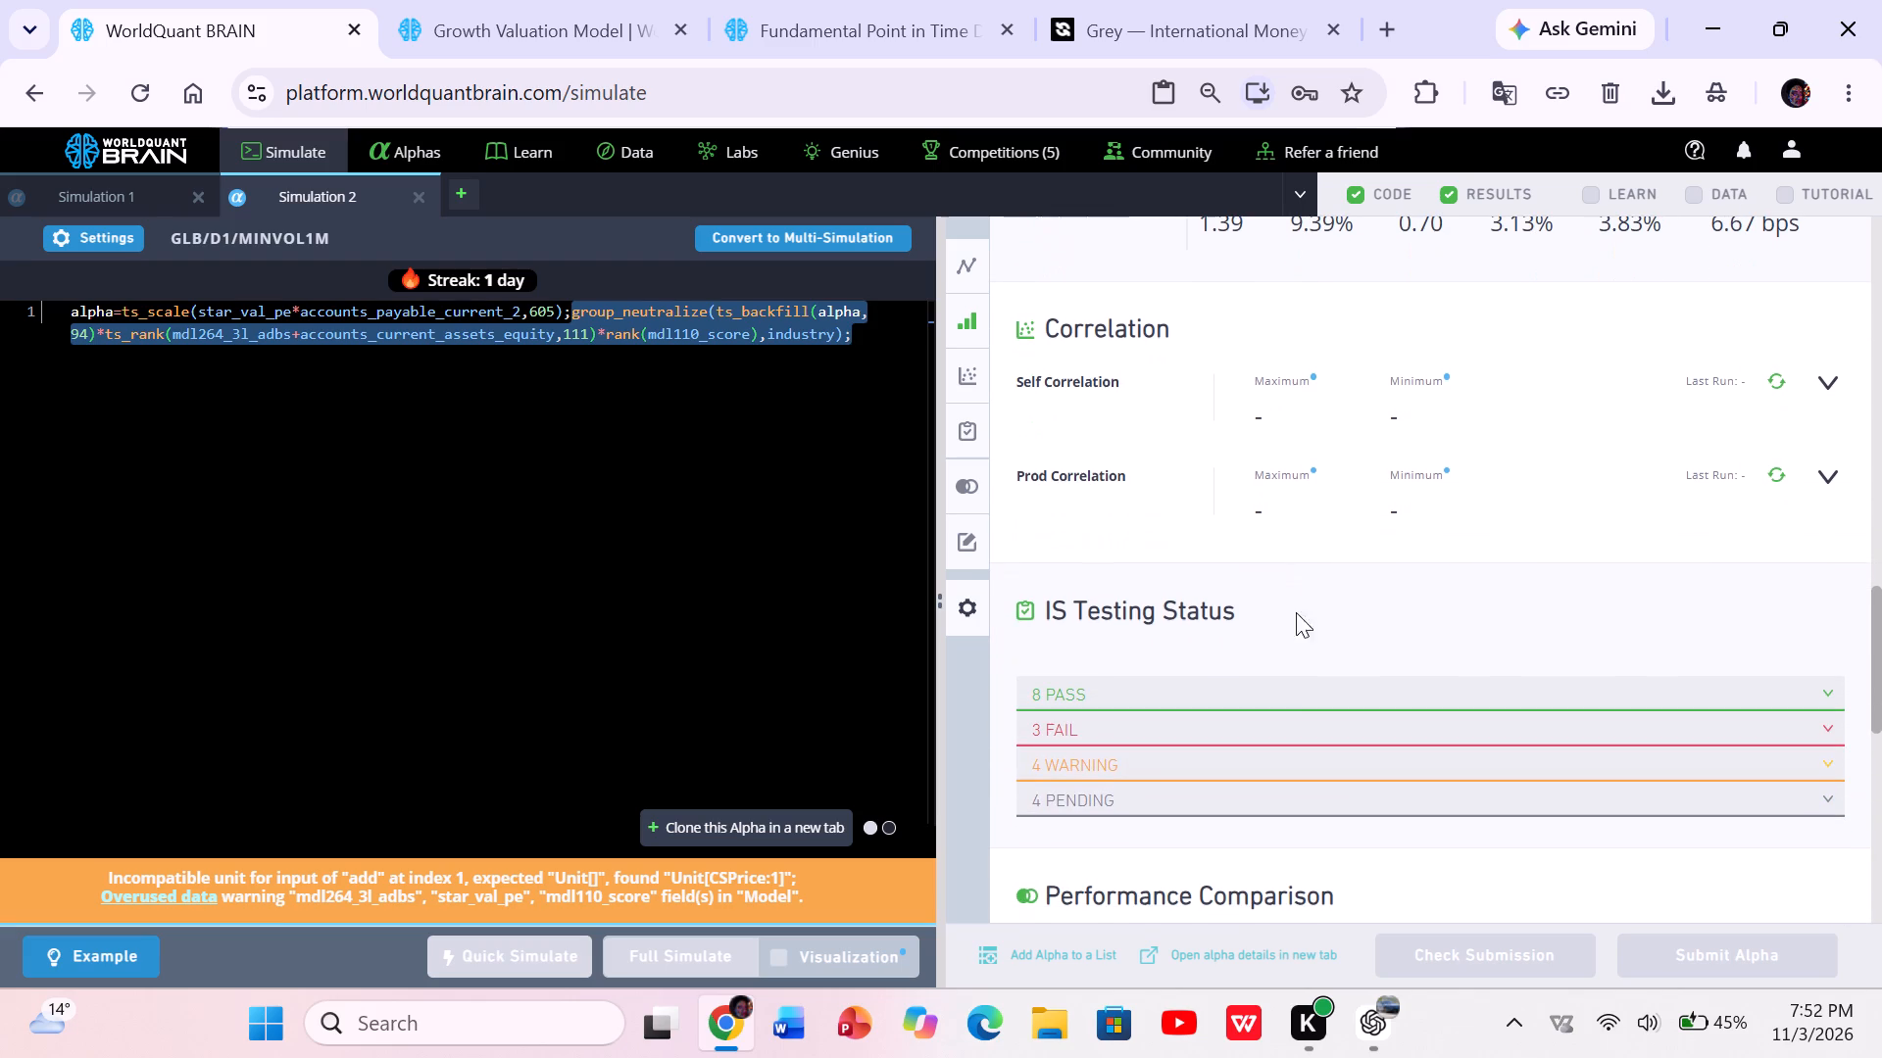
click(1281, 721)
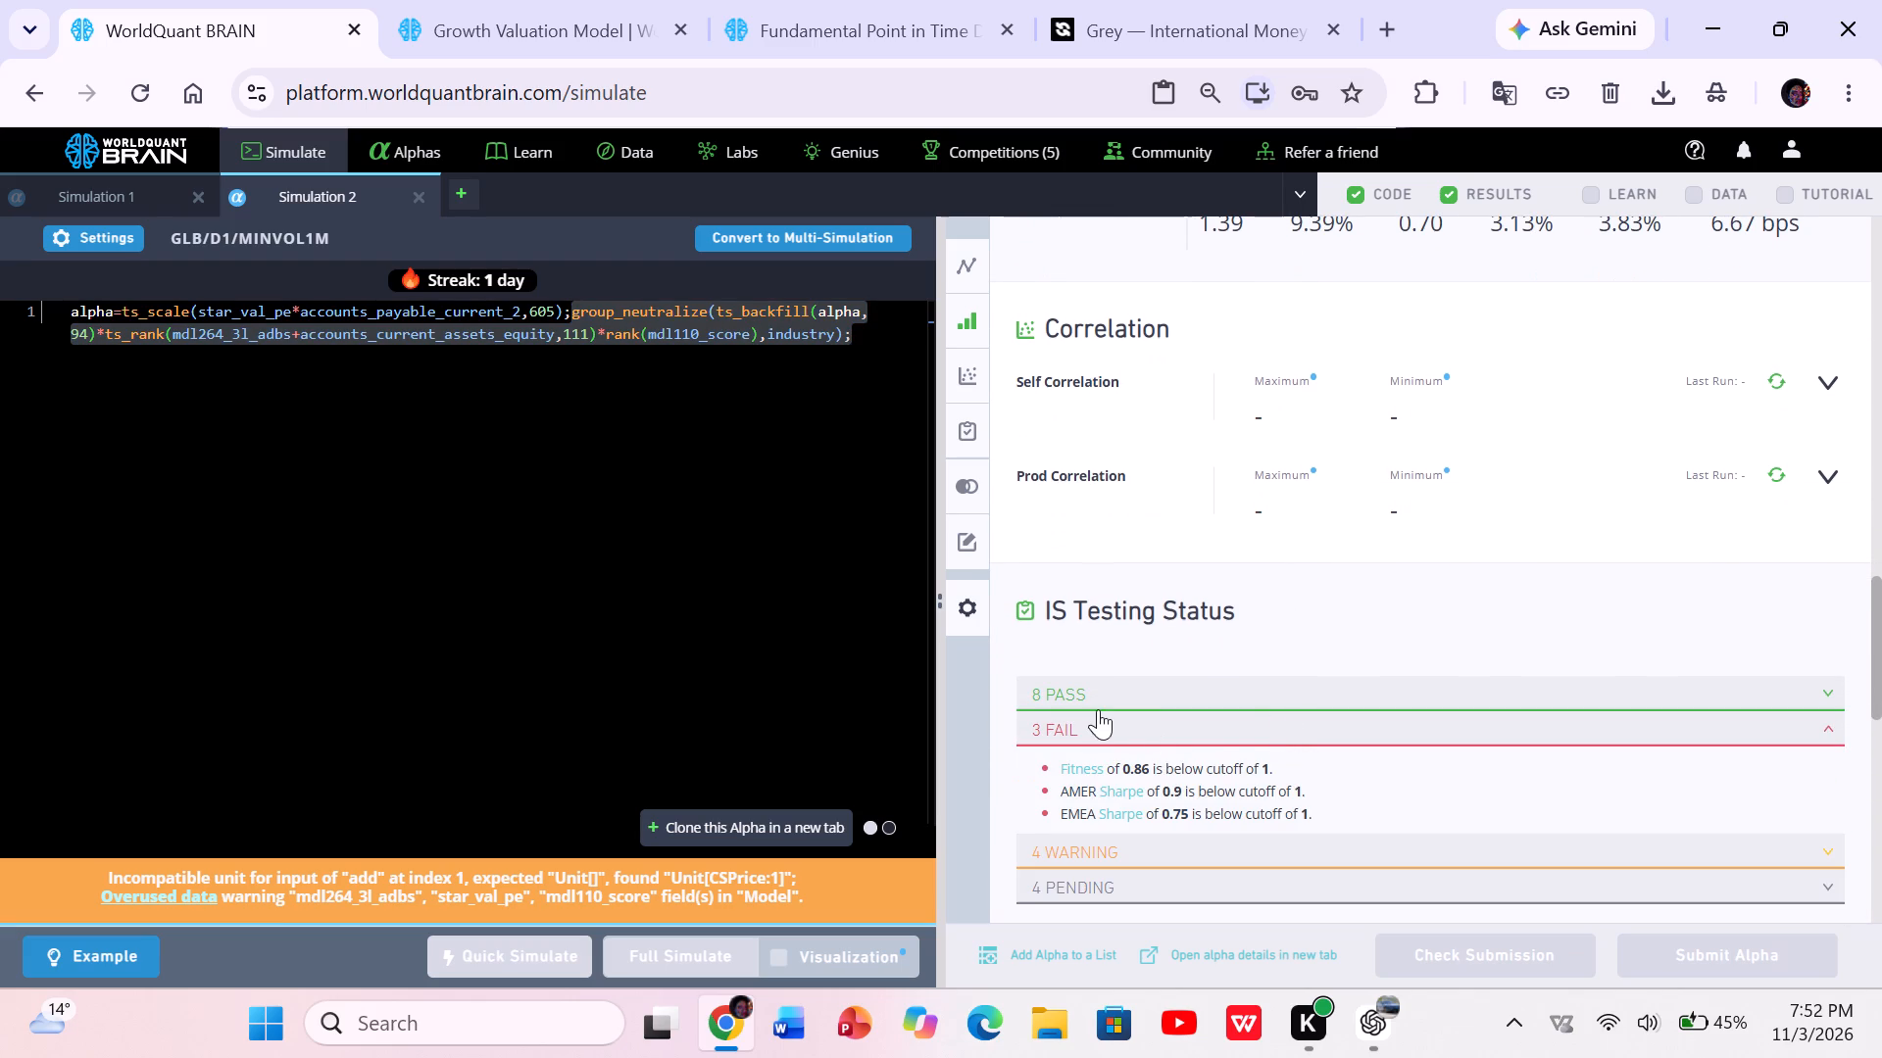
Set Simulation 2's neutralization to Statistical, apply the settings, and run a full simulation.
click(120, 245)
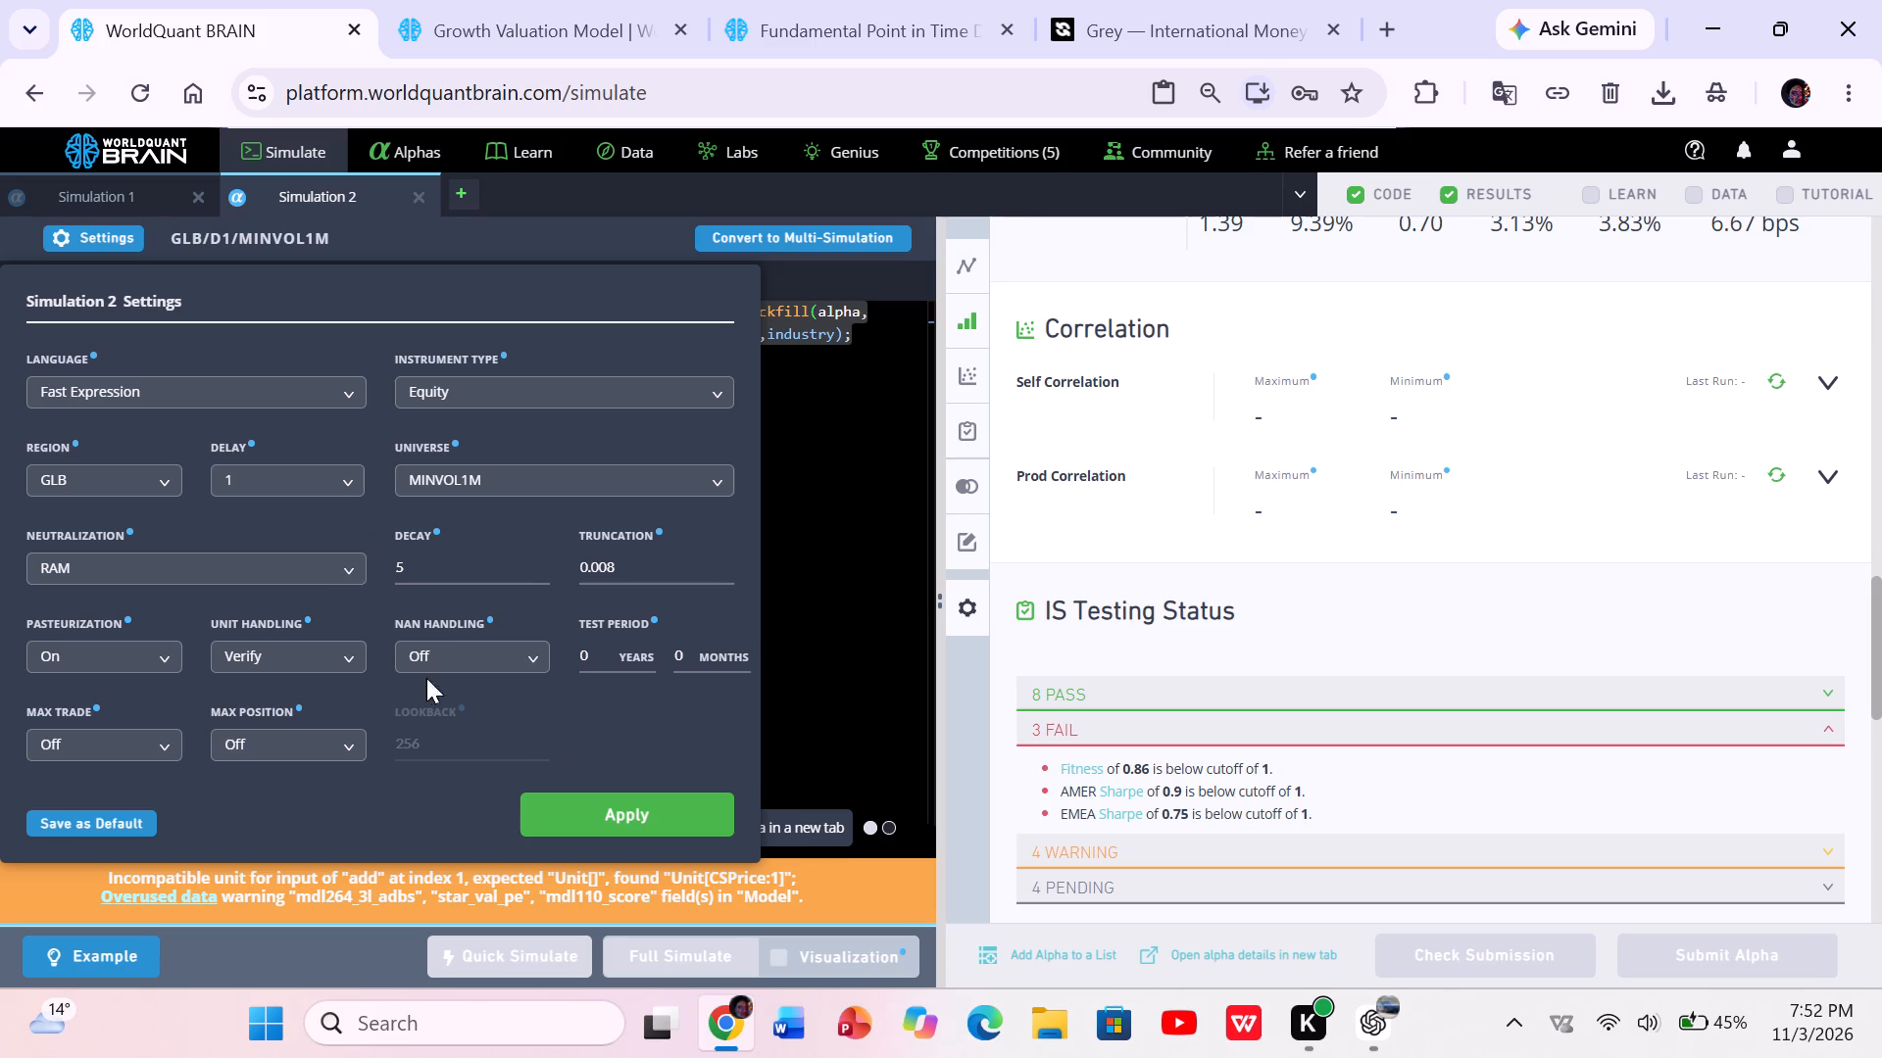
click(328, 558)
click(162, 670)
click(588, 812)
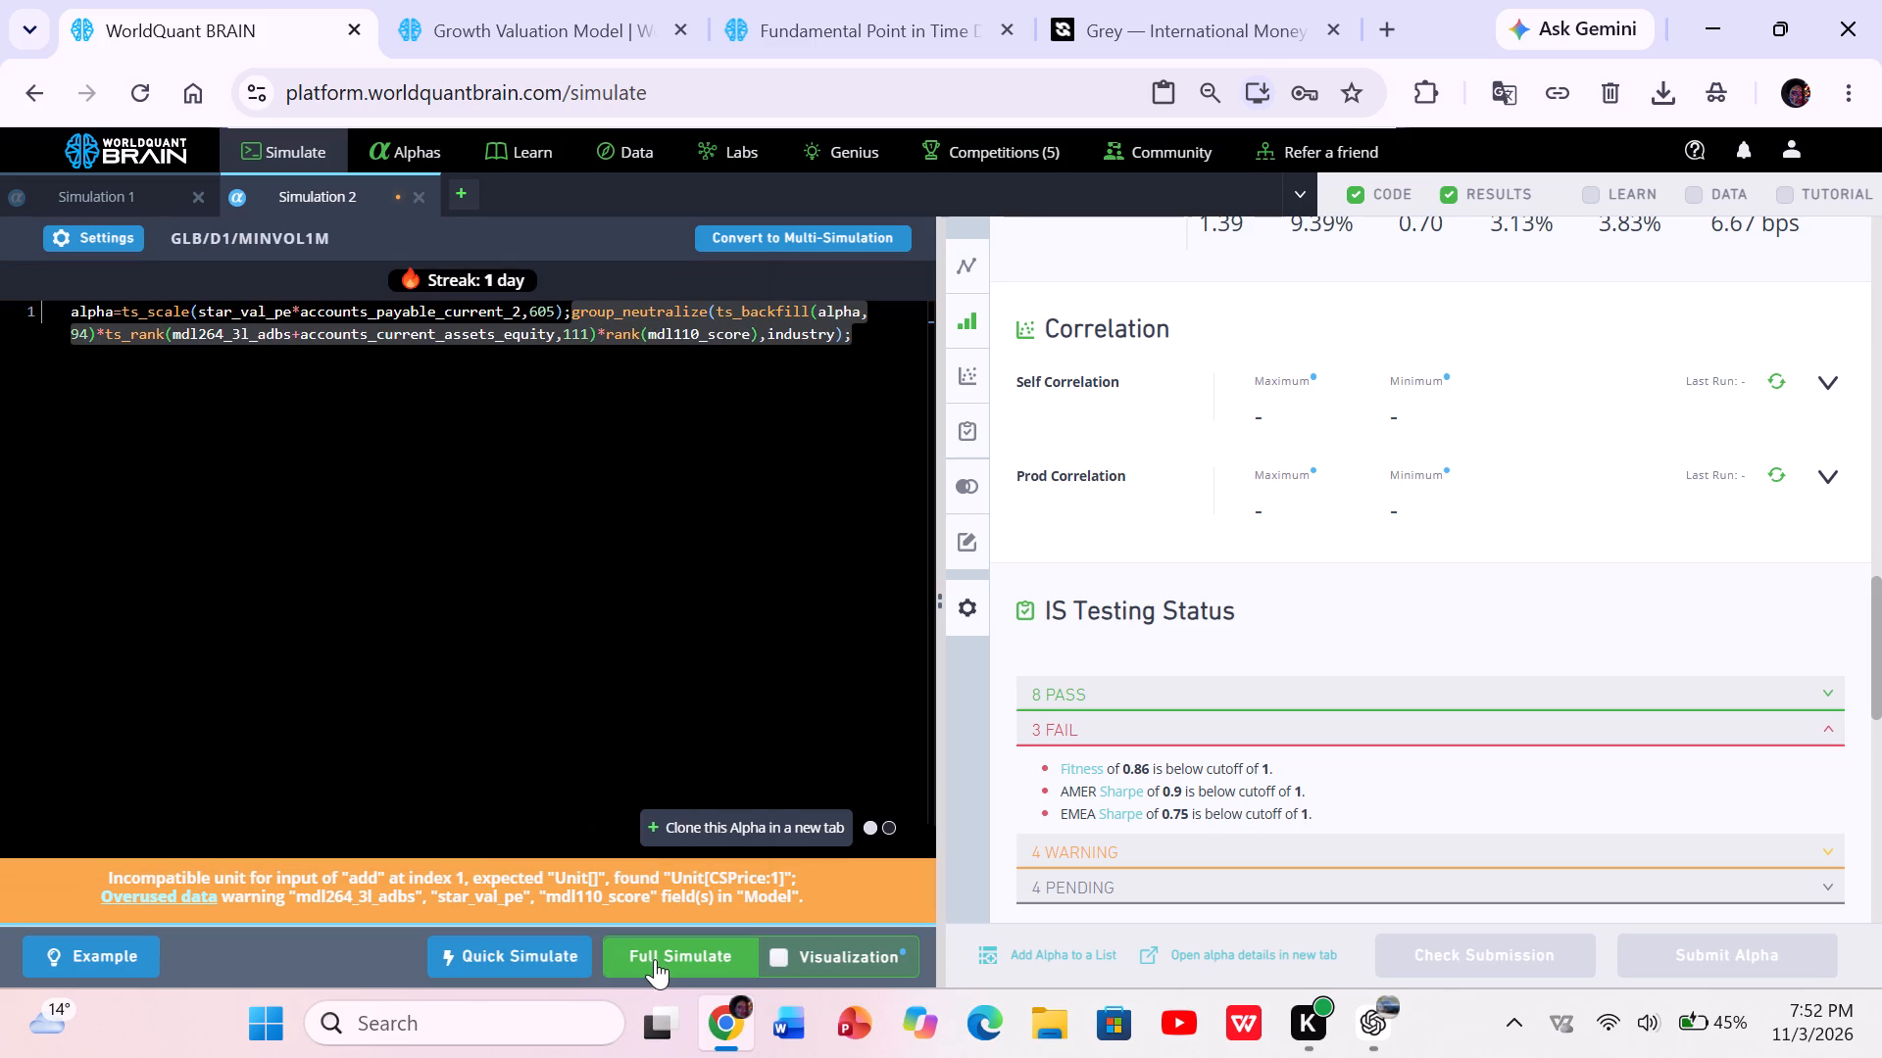
click(655, 959)
Review the Simulation 1 results down to the IS Testing Status section.
click(142, 195)
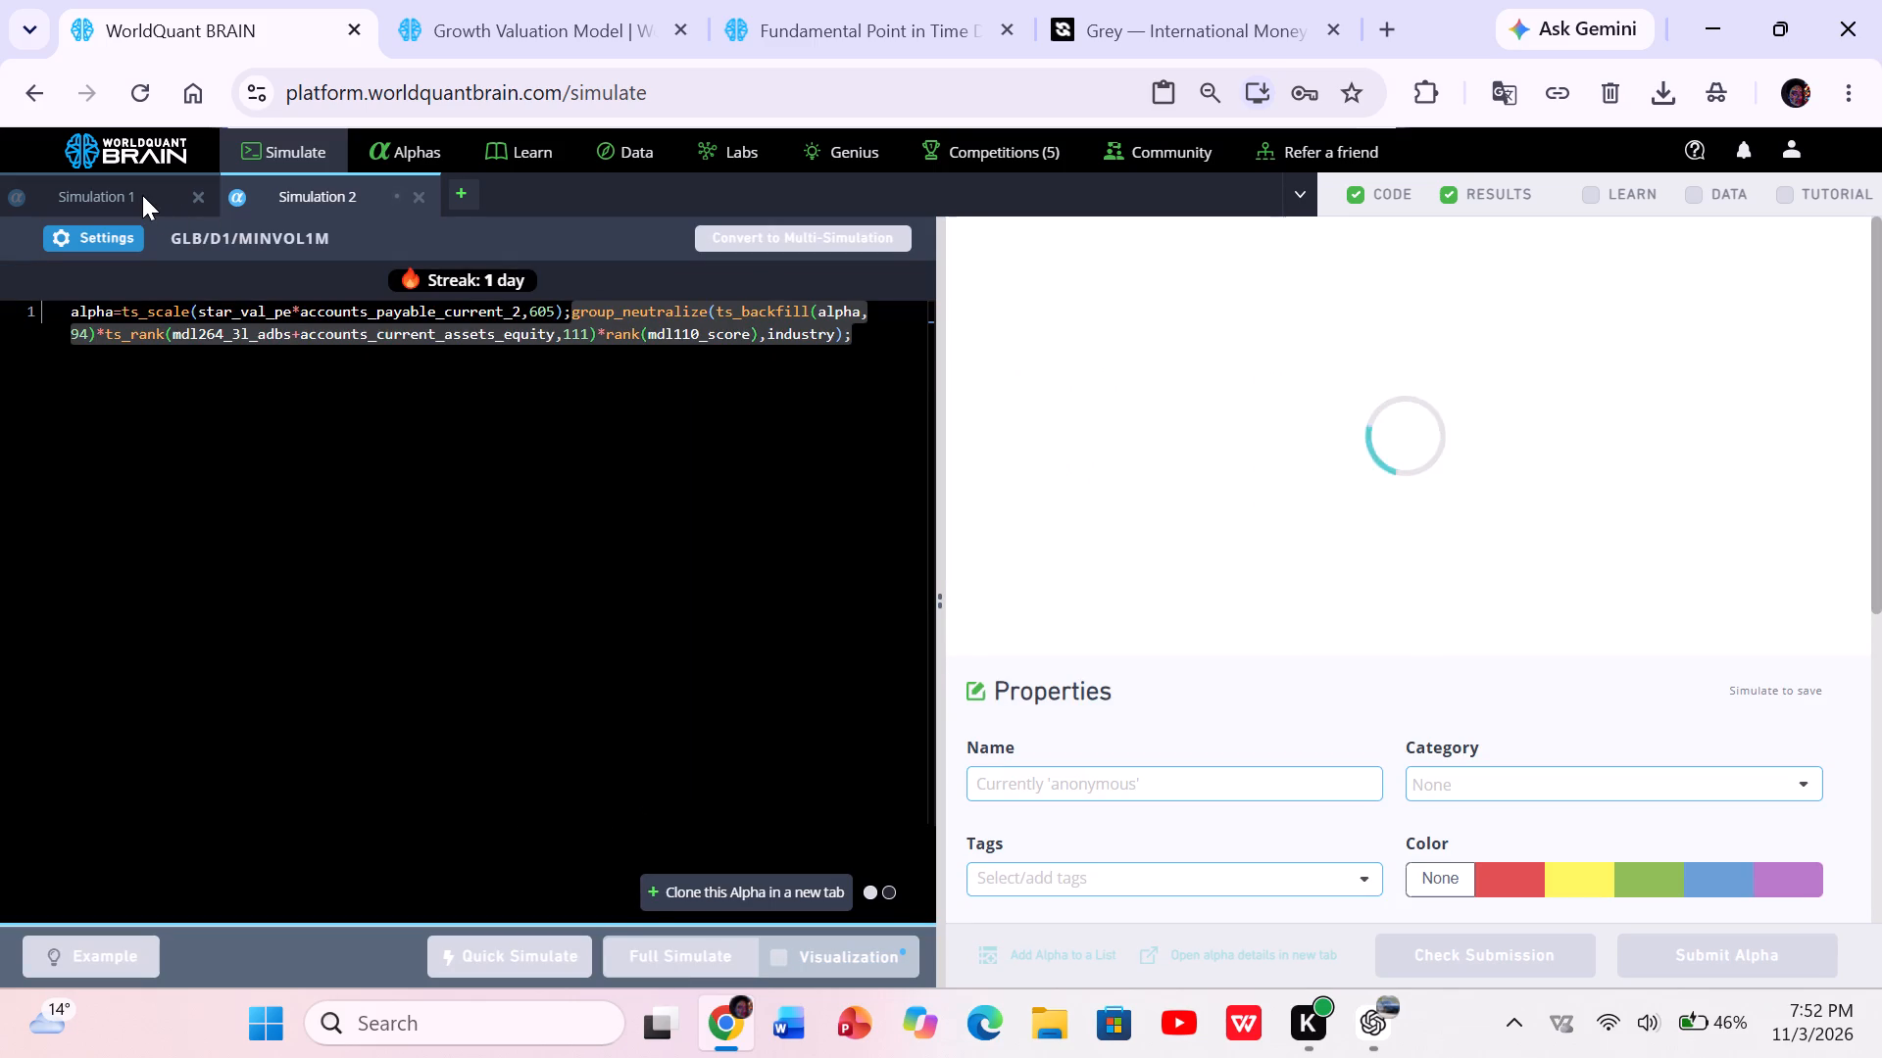
scroll(1430, 728, down, 2)
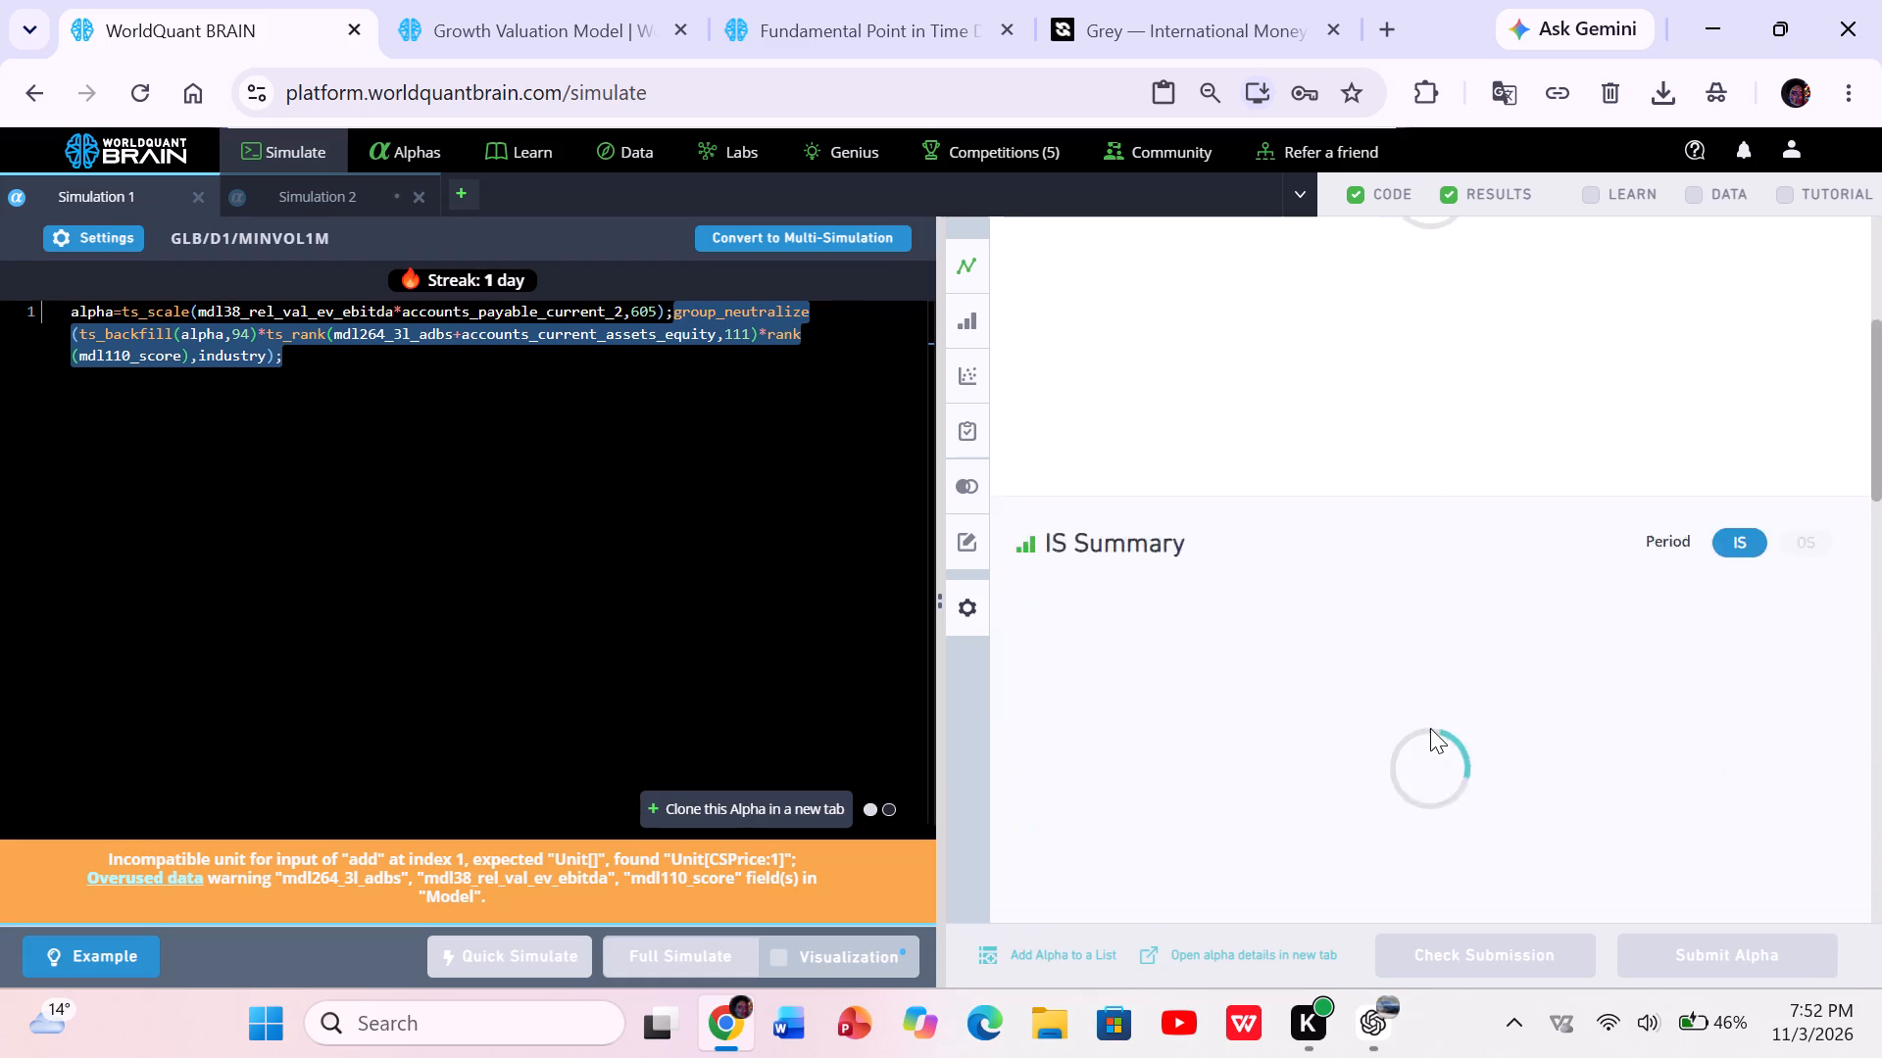
scroll(1430, 728, down, 3)
click(1411, 737)
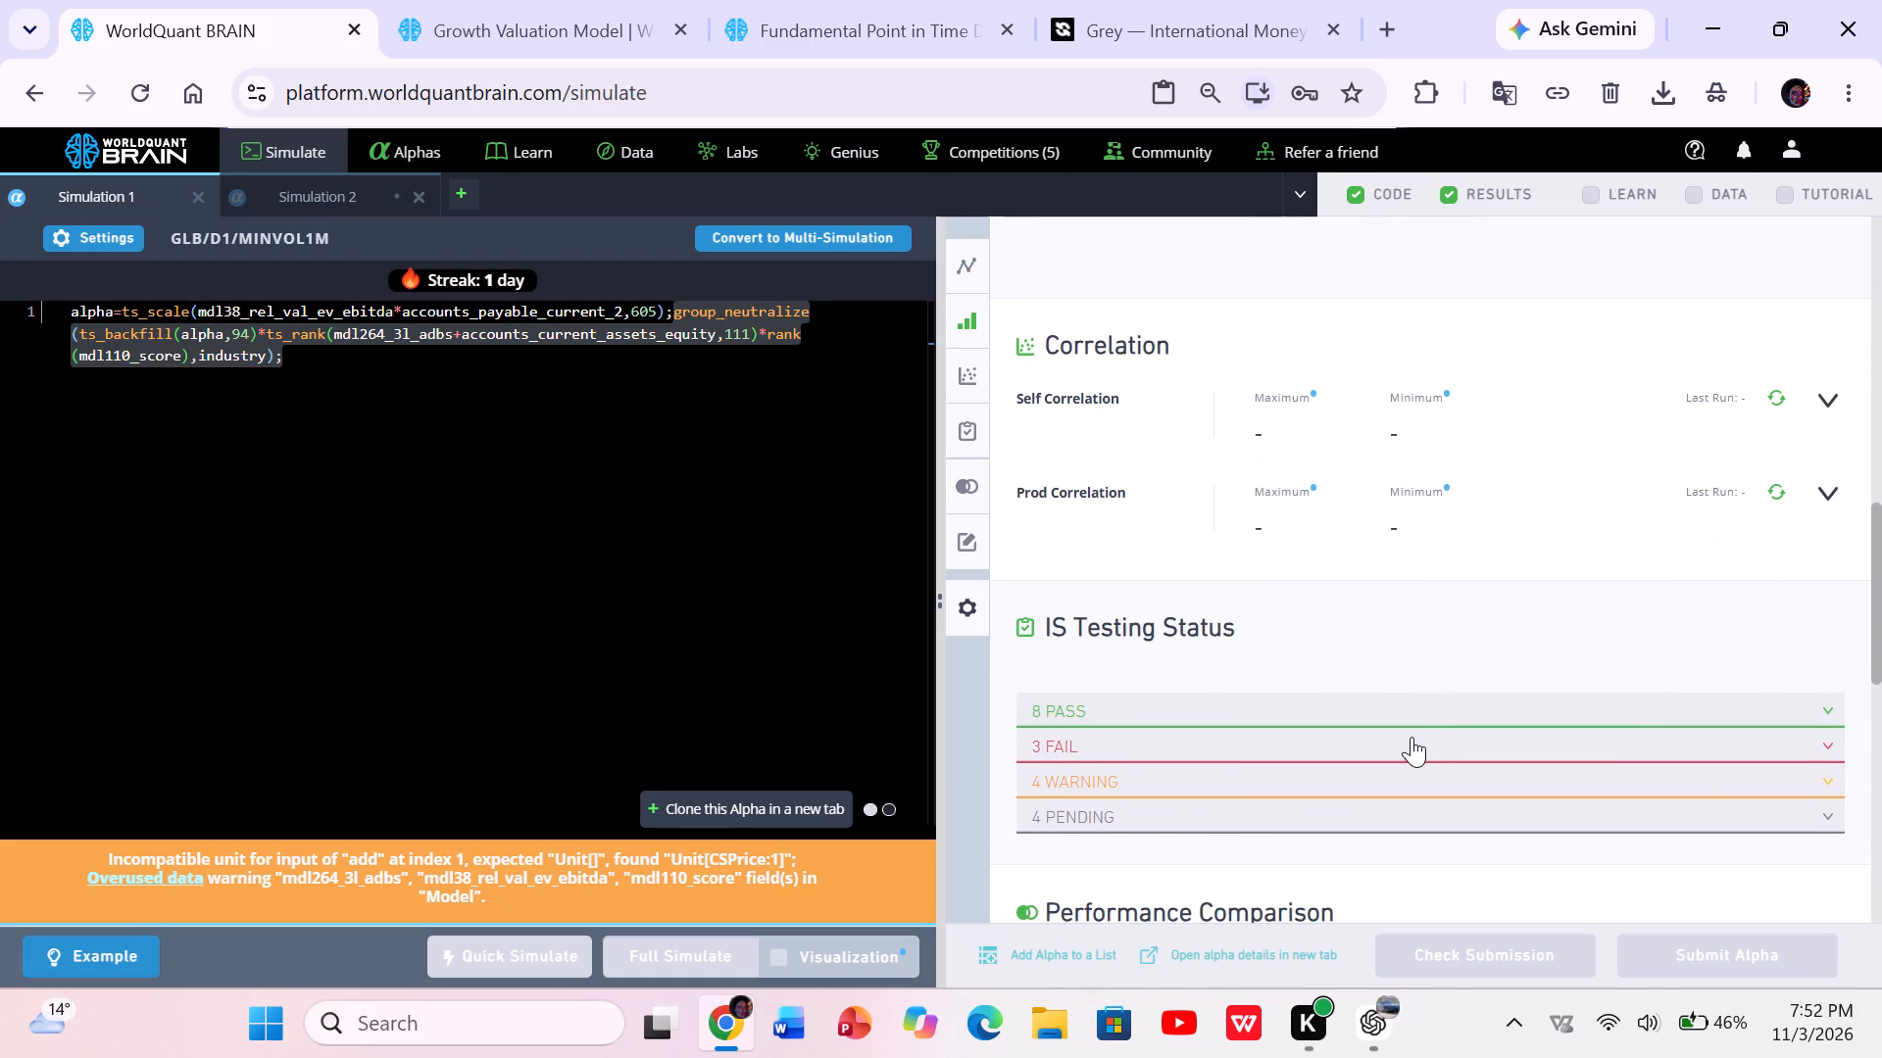
click(1411, 737)
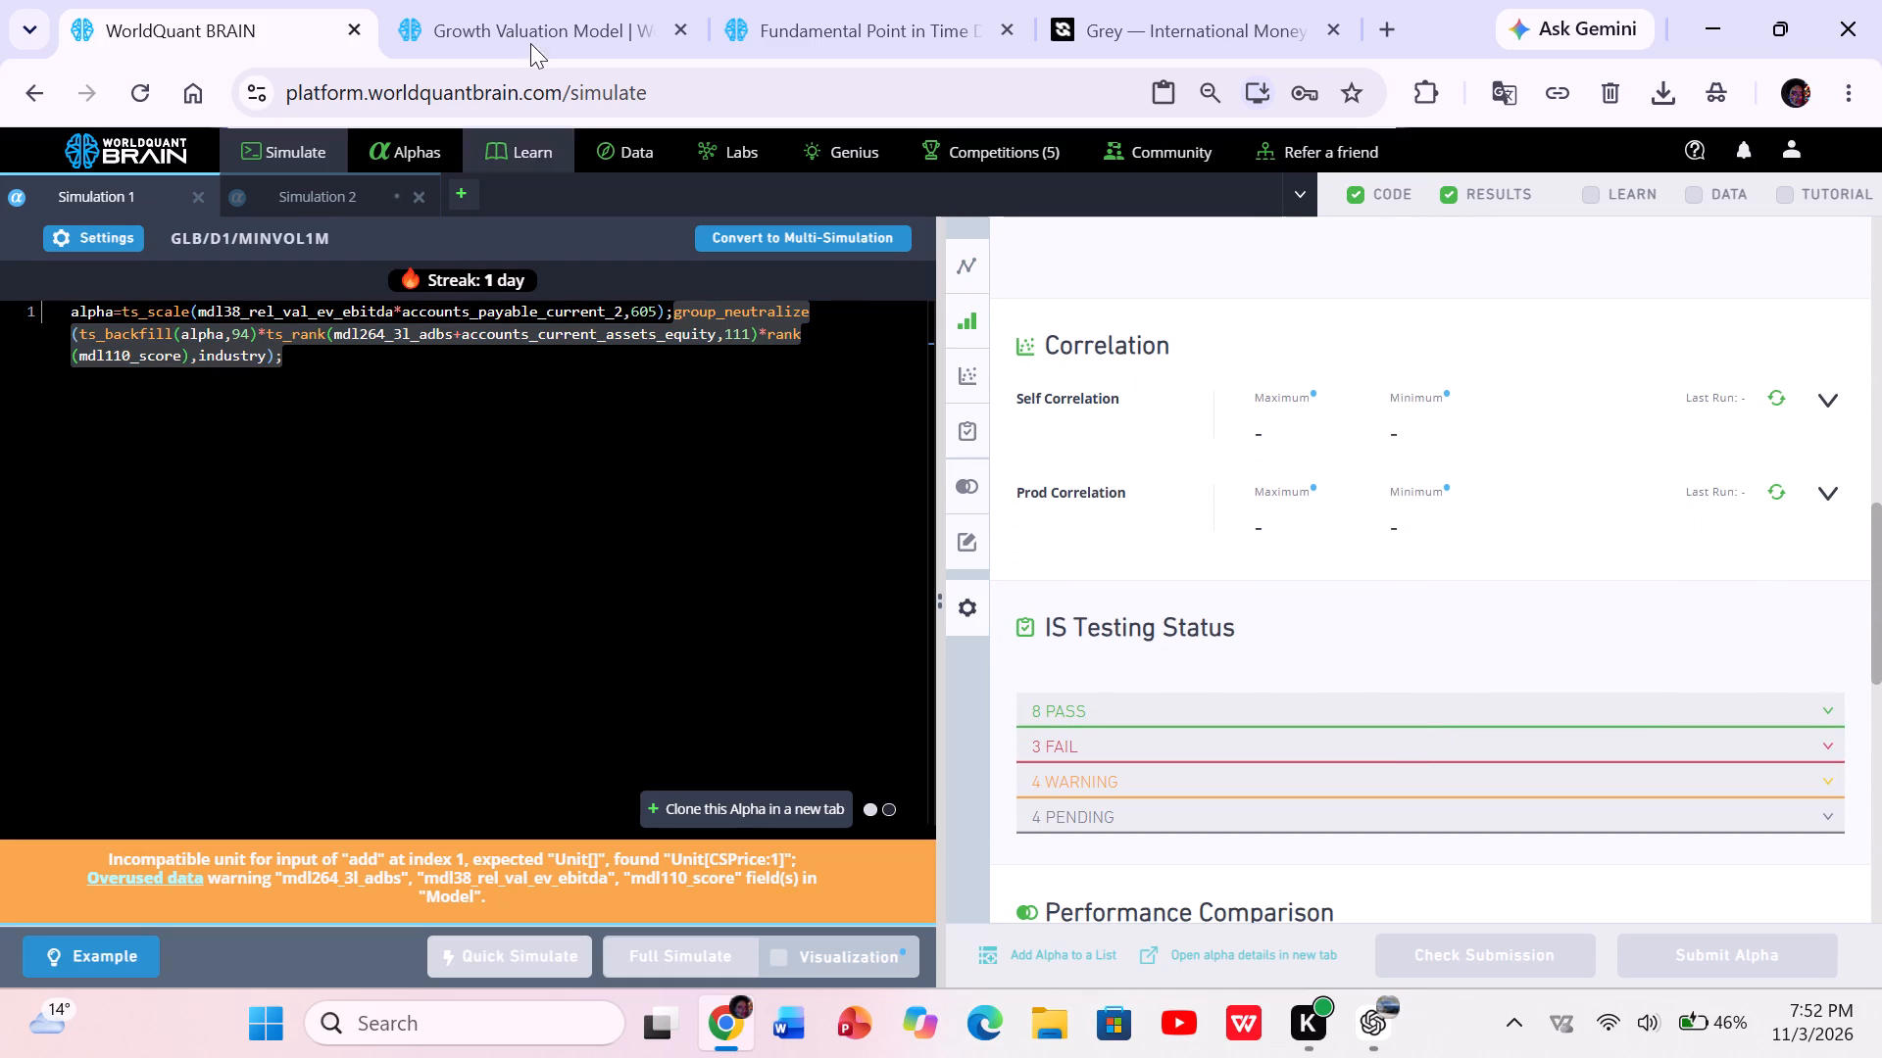
Sort the Fundamental Point in Time Data fields by alpha count descending and copy the field name fnd23_annfvmfm2_fcos.
click(799, 19)
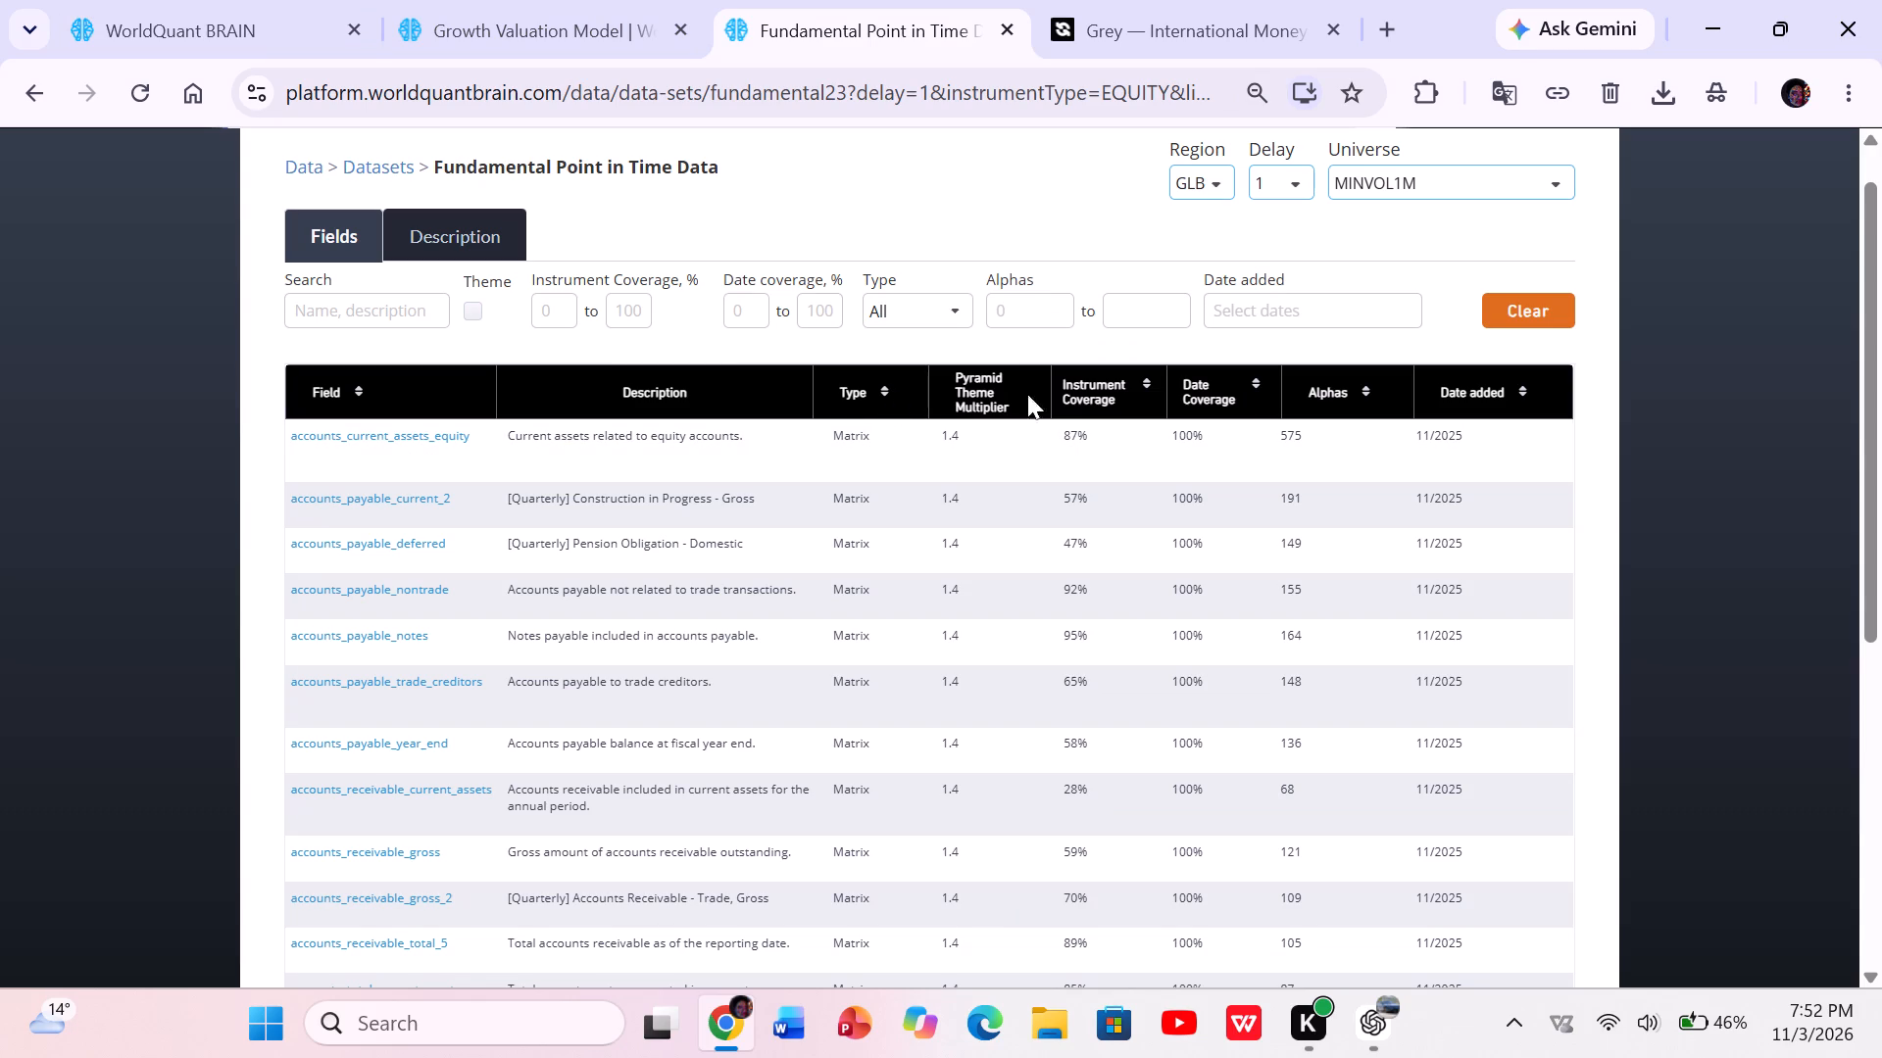
click(1367, 384)
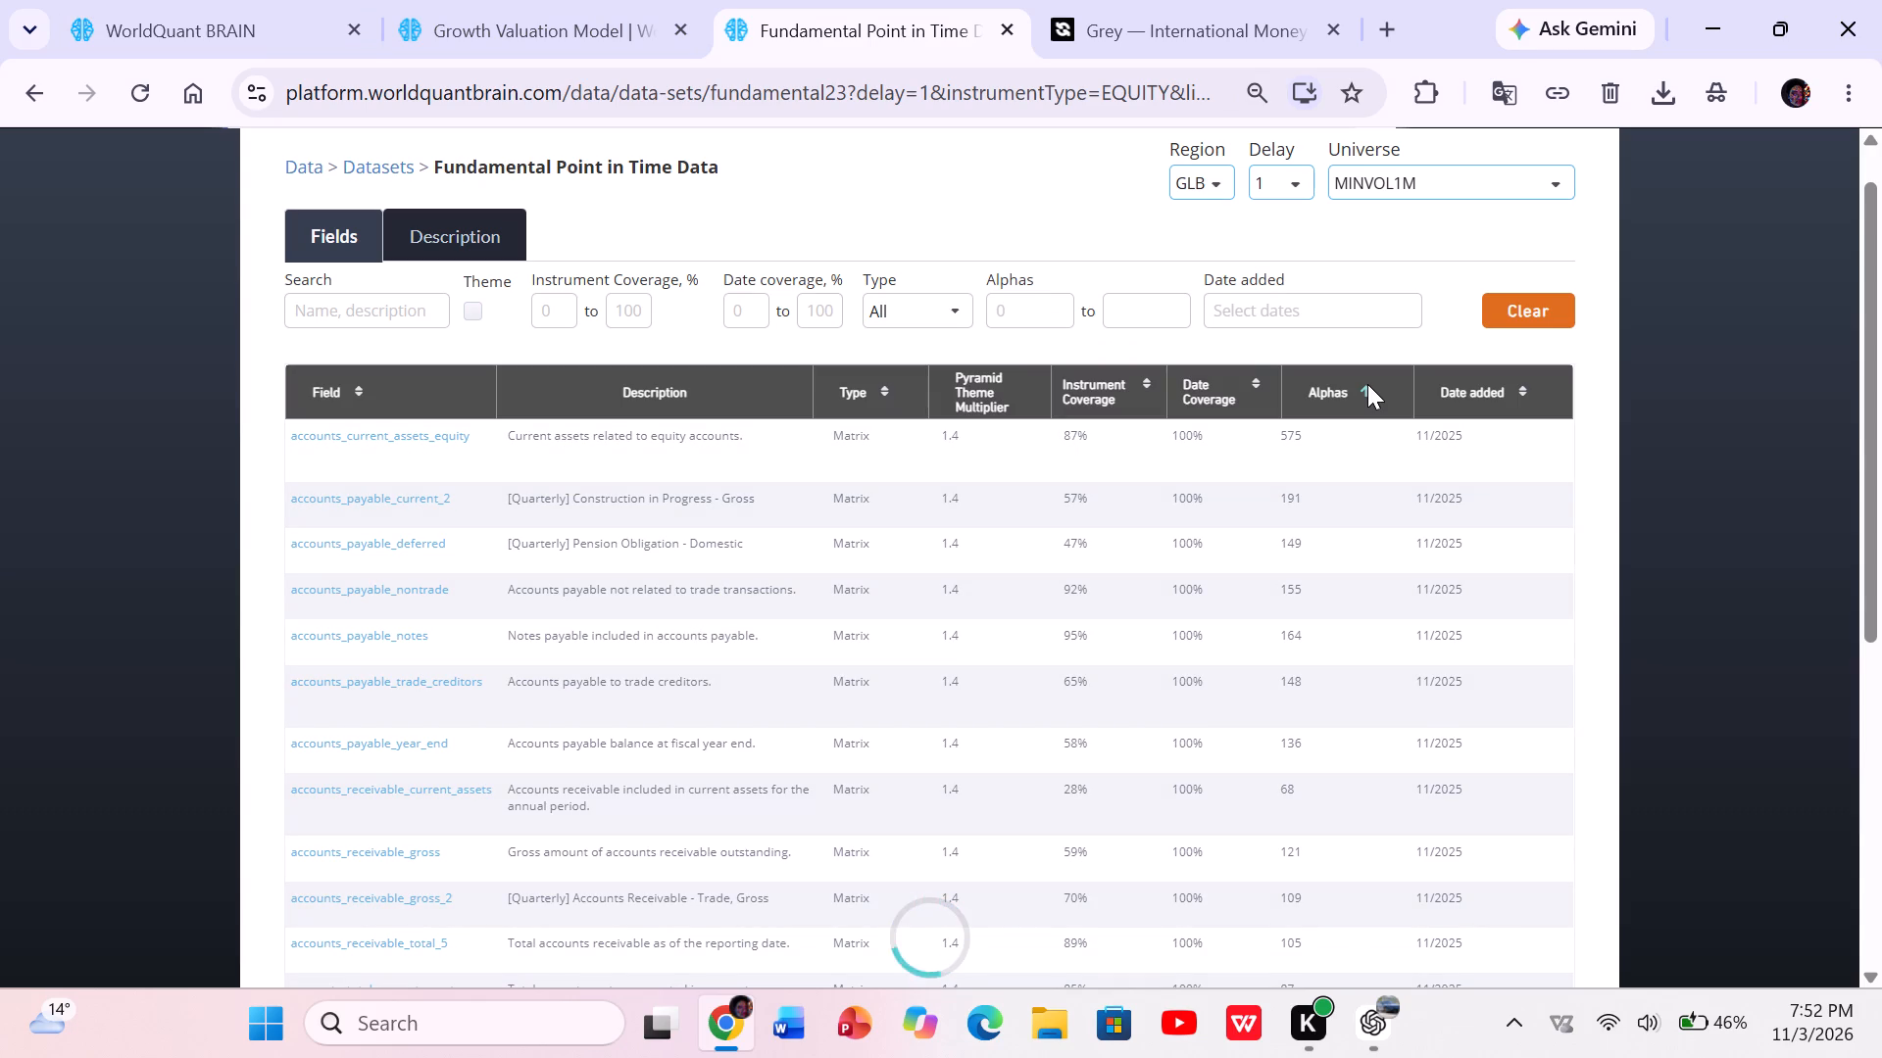
click(1367, 384)
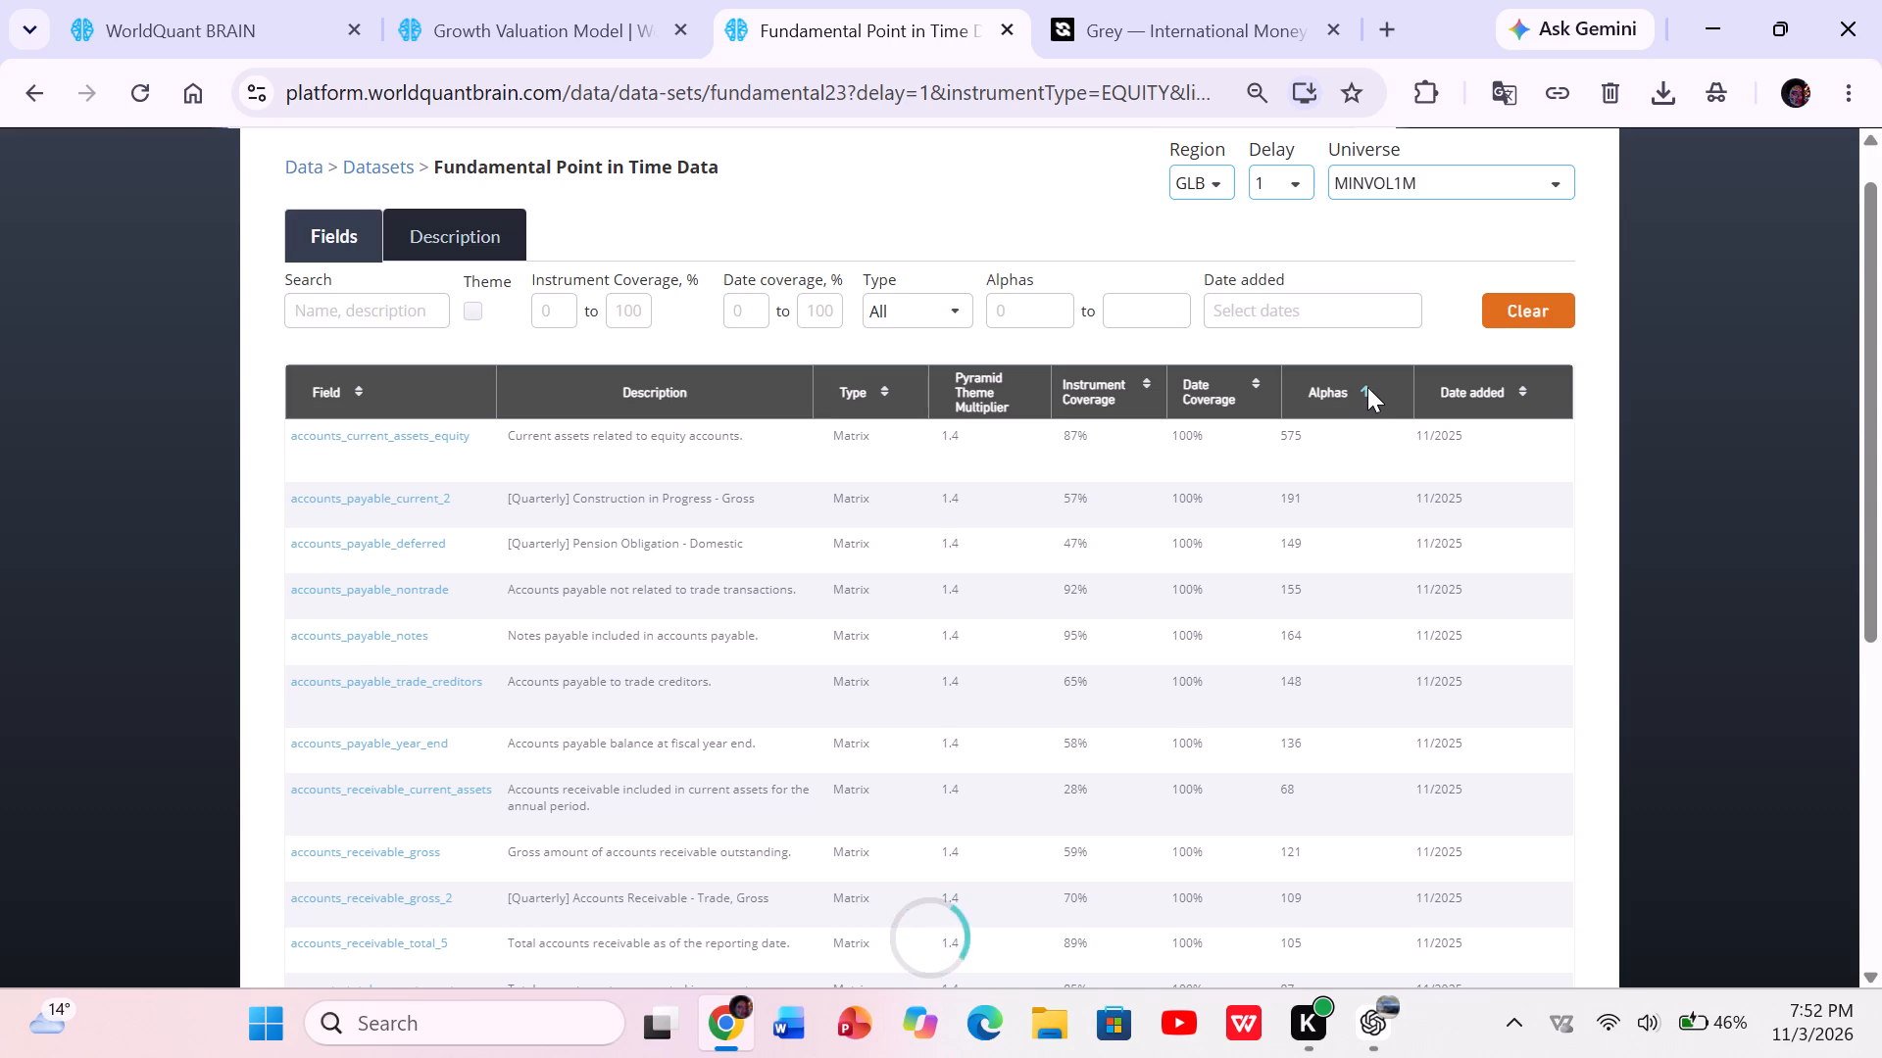
click(1367, 388)
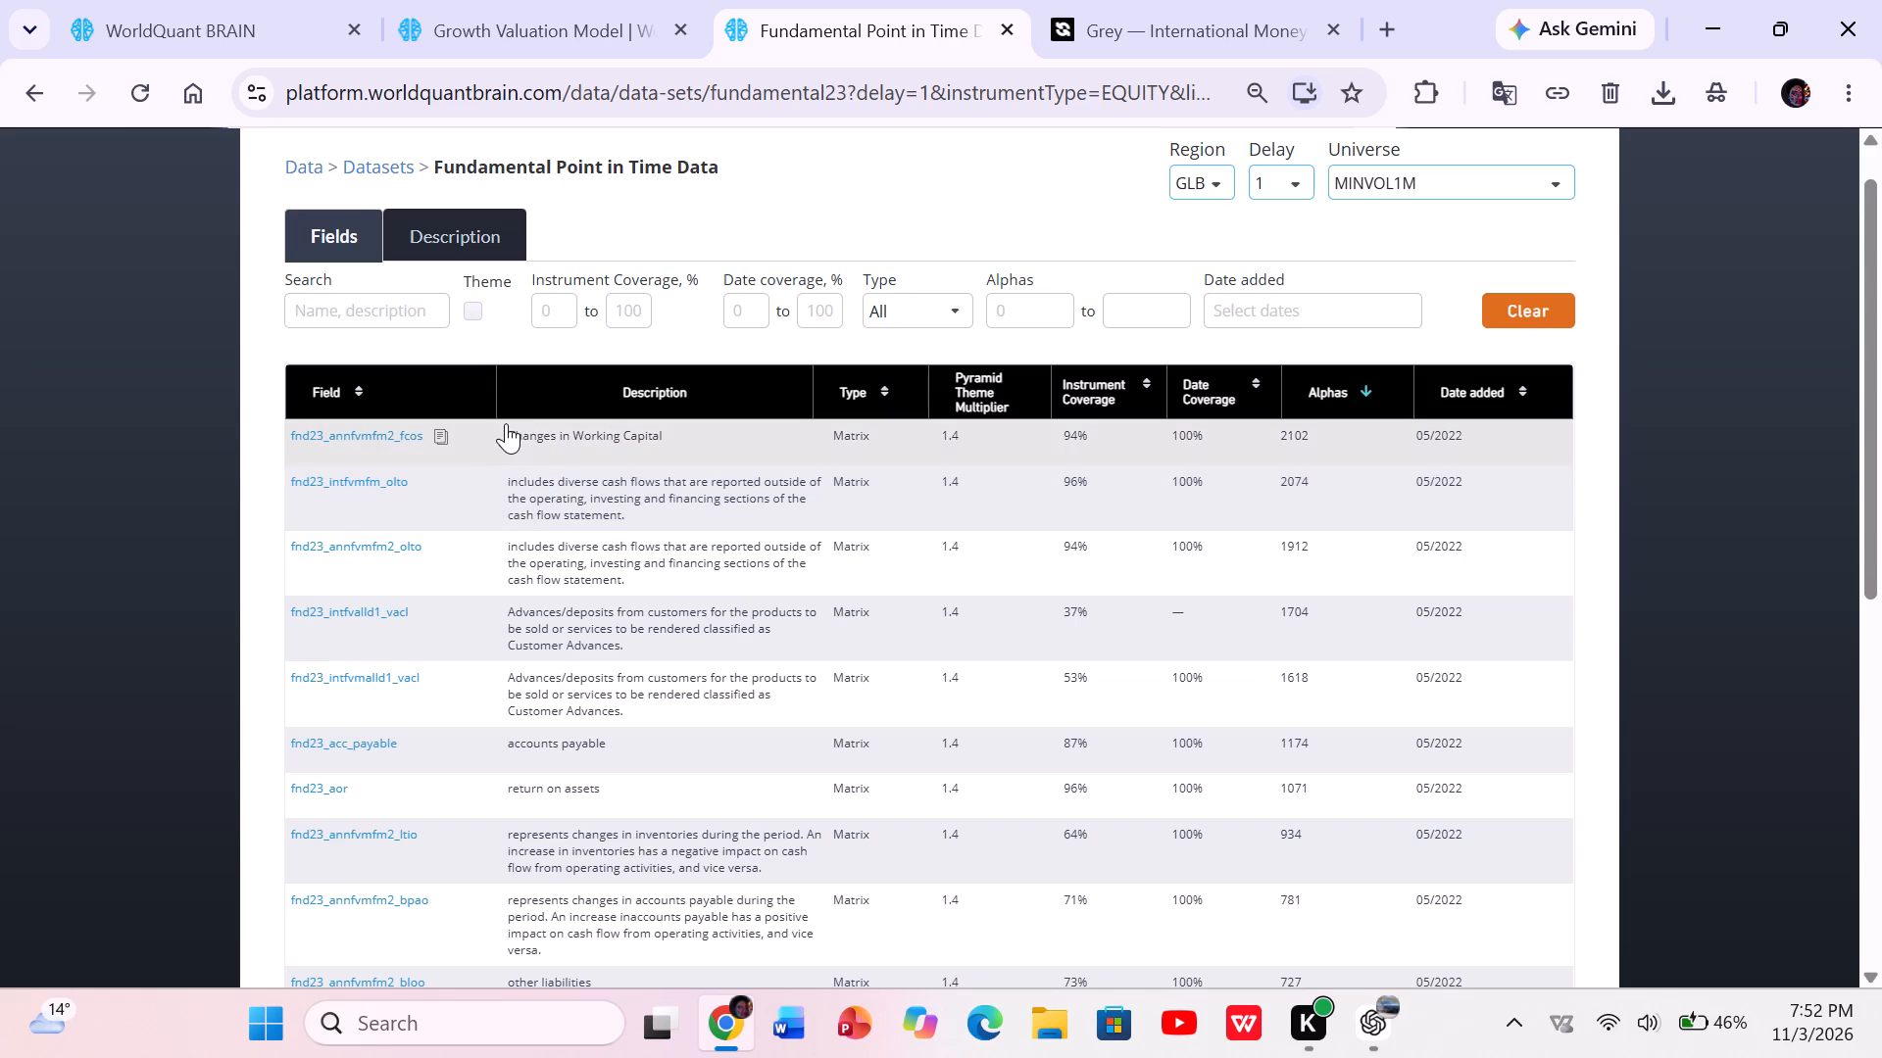
click(445, 430)
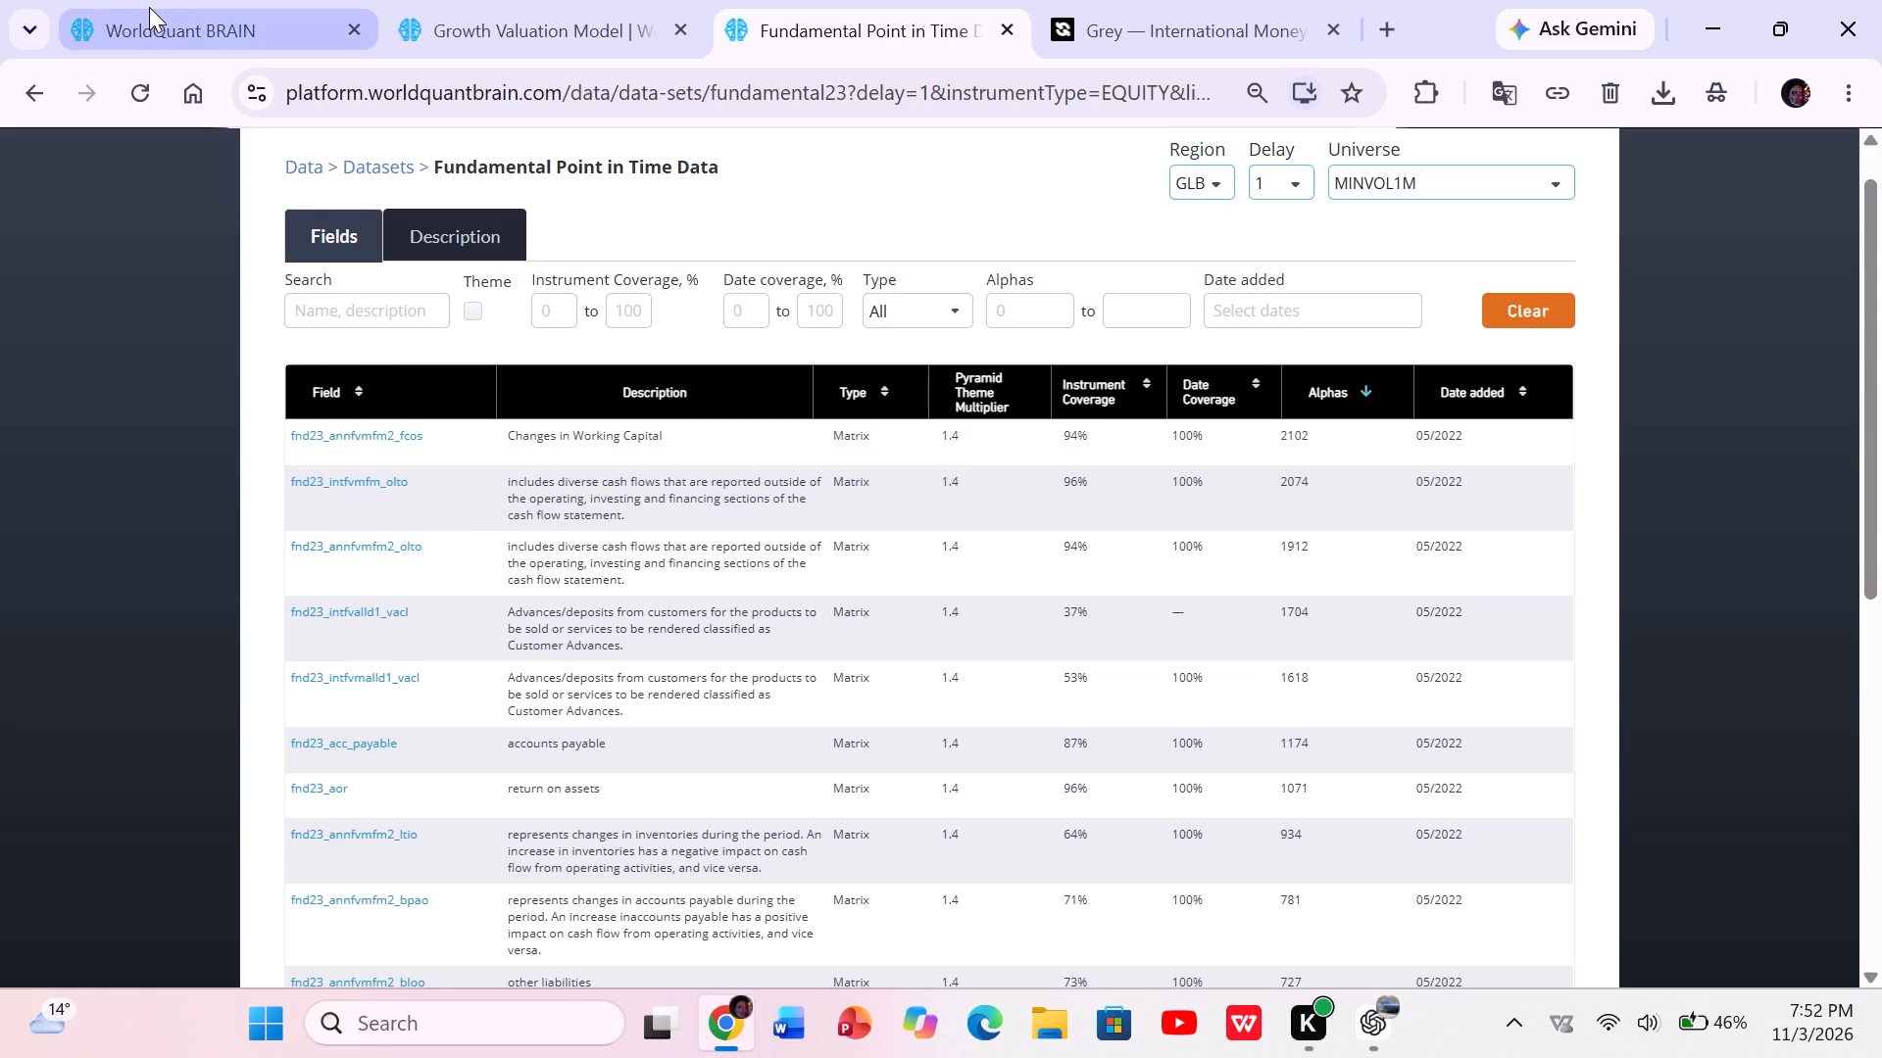
Replace accounts_payable_current_2 in the Simulation 1 alpha code with fnd23_annfvmfm2_fcos and run a full simulation.
click(149, 7)
double_click(423, 308)
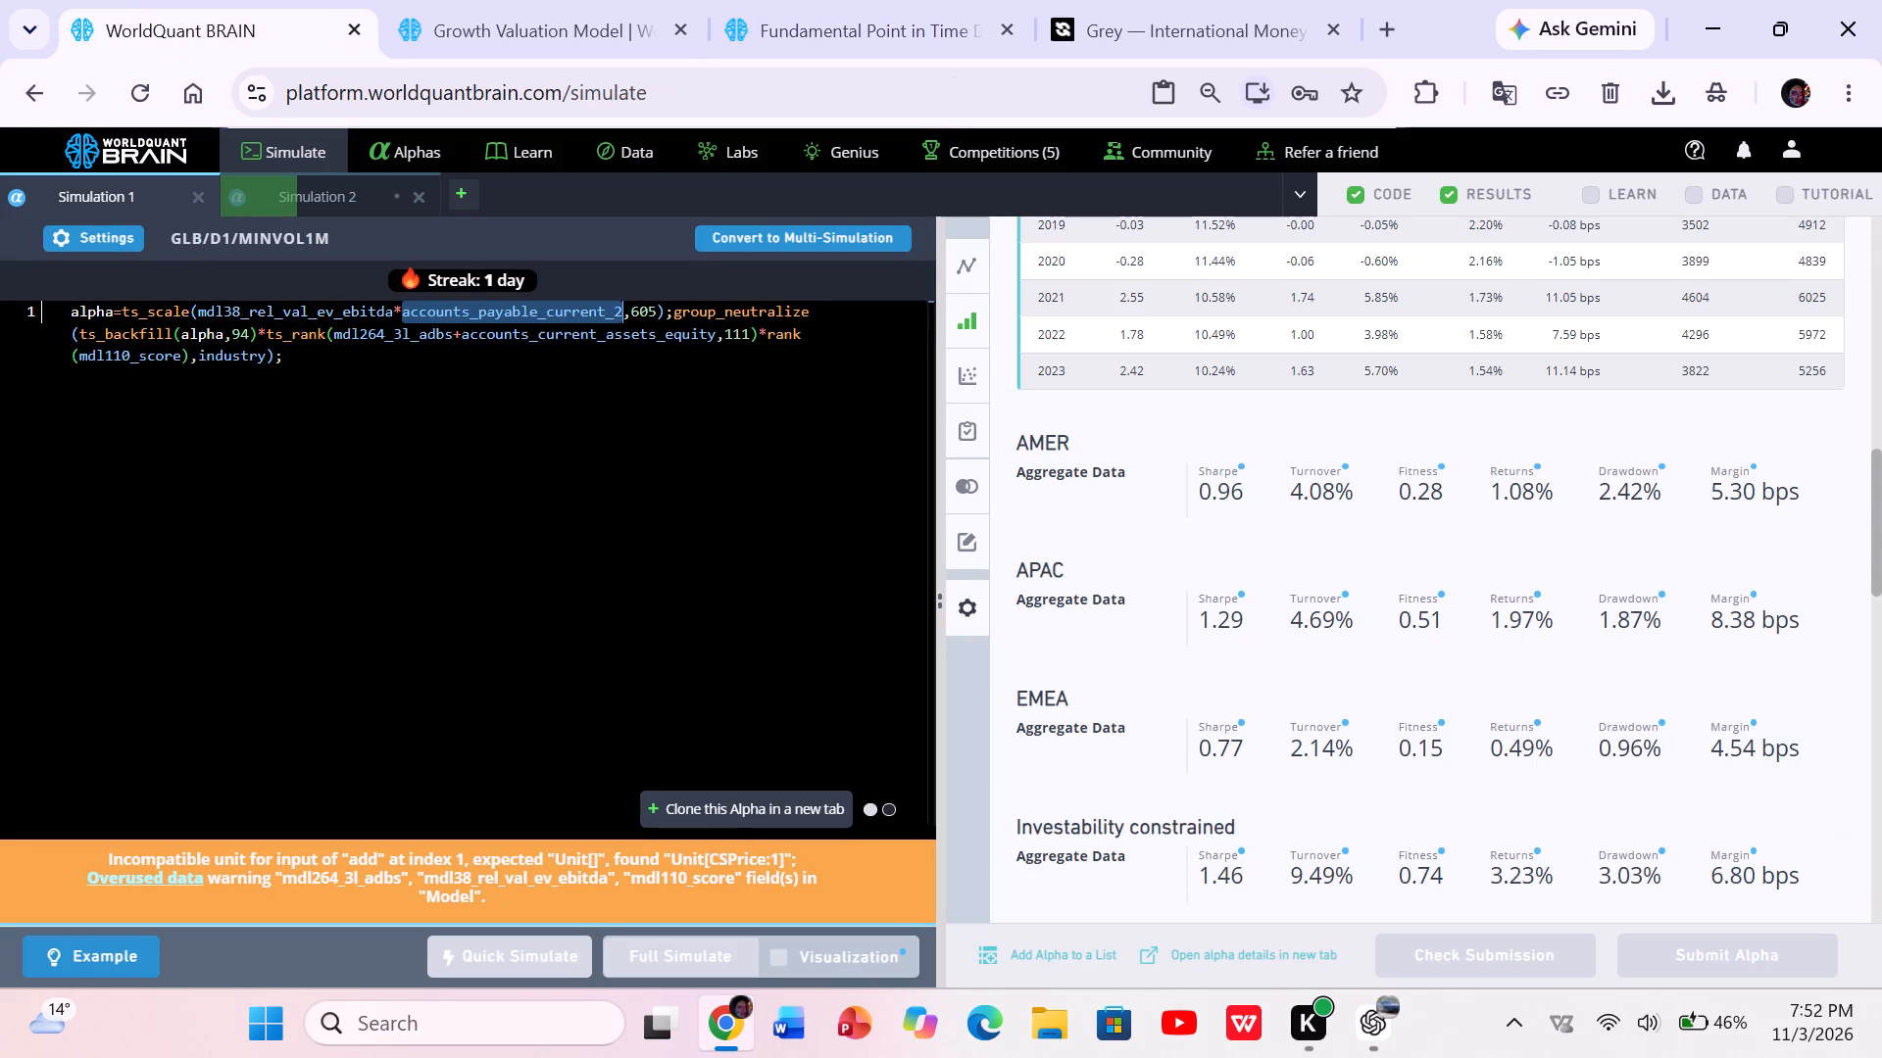
right_click(423, 308)
click(479, 426)
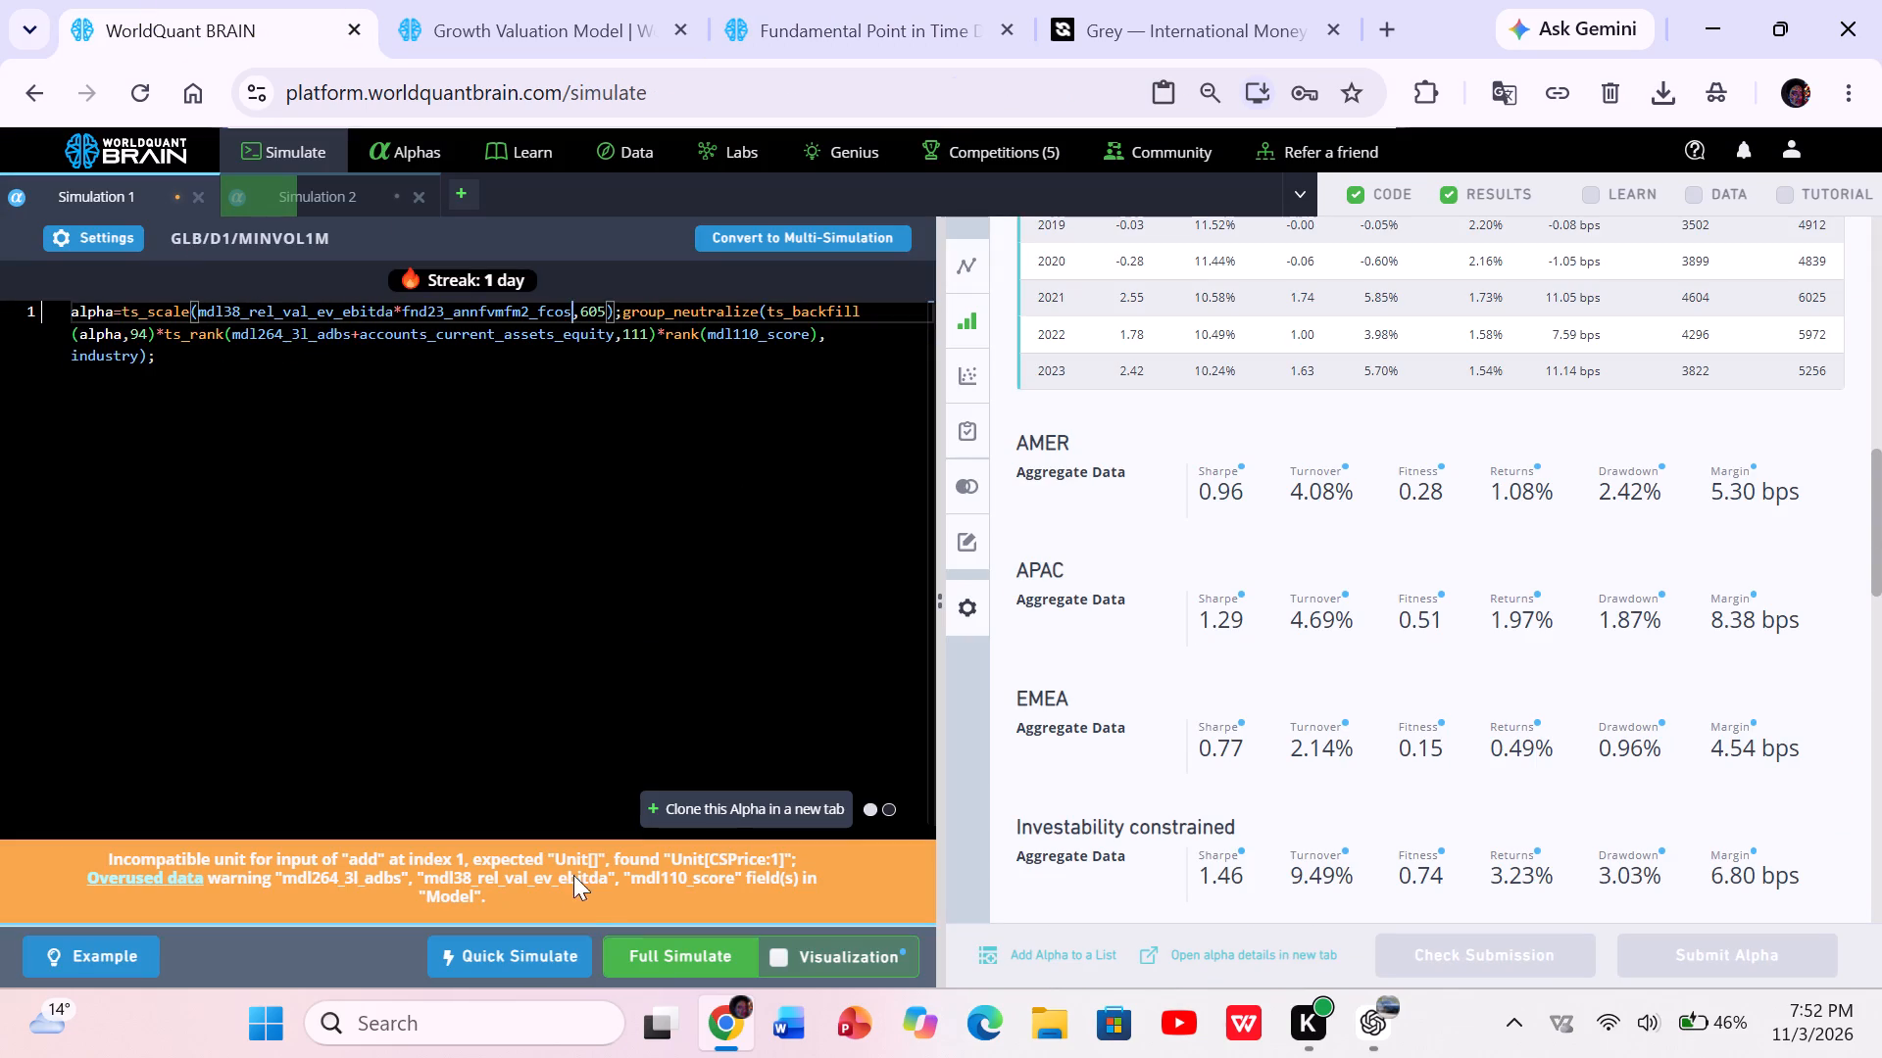
click(659, 962)
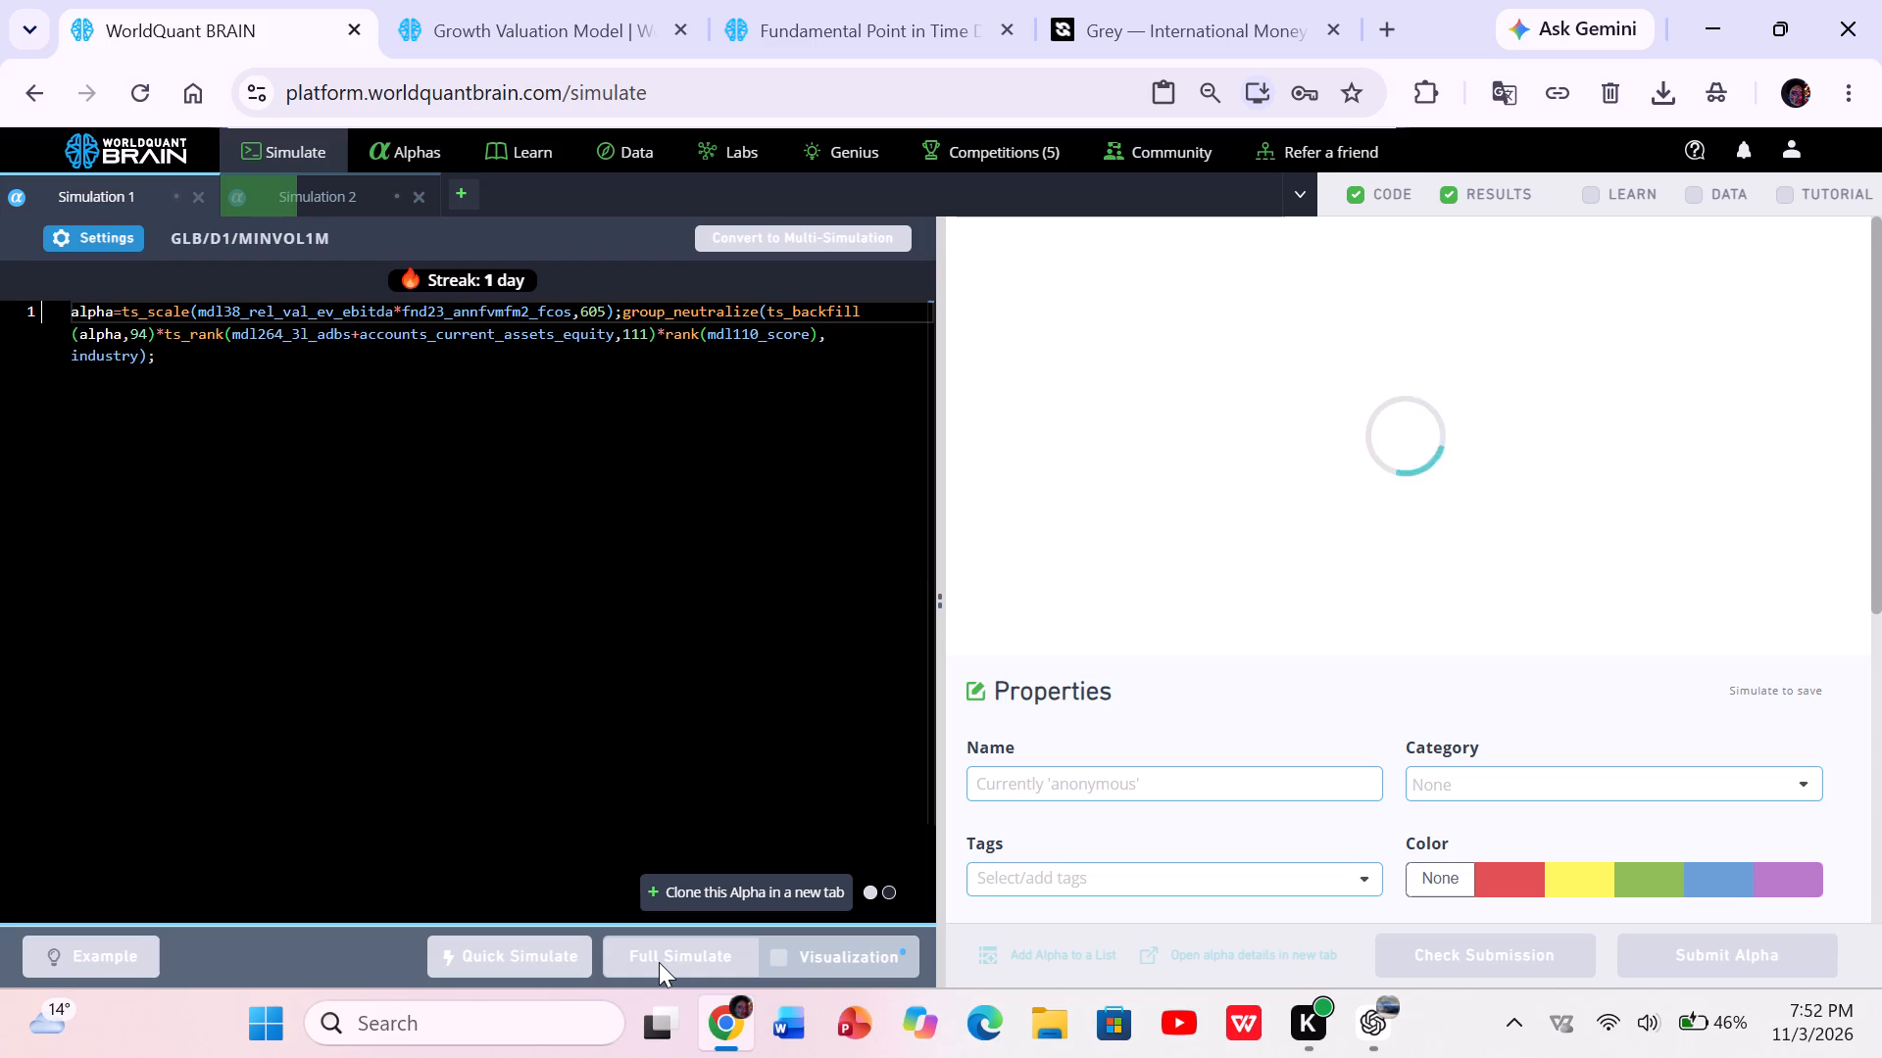
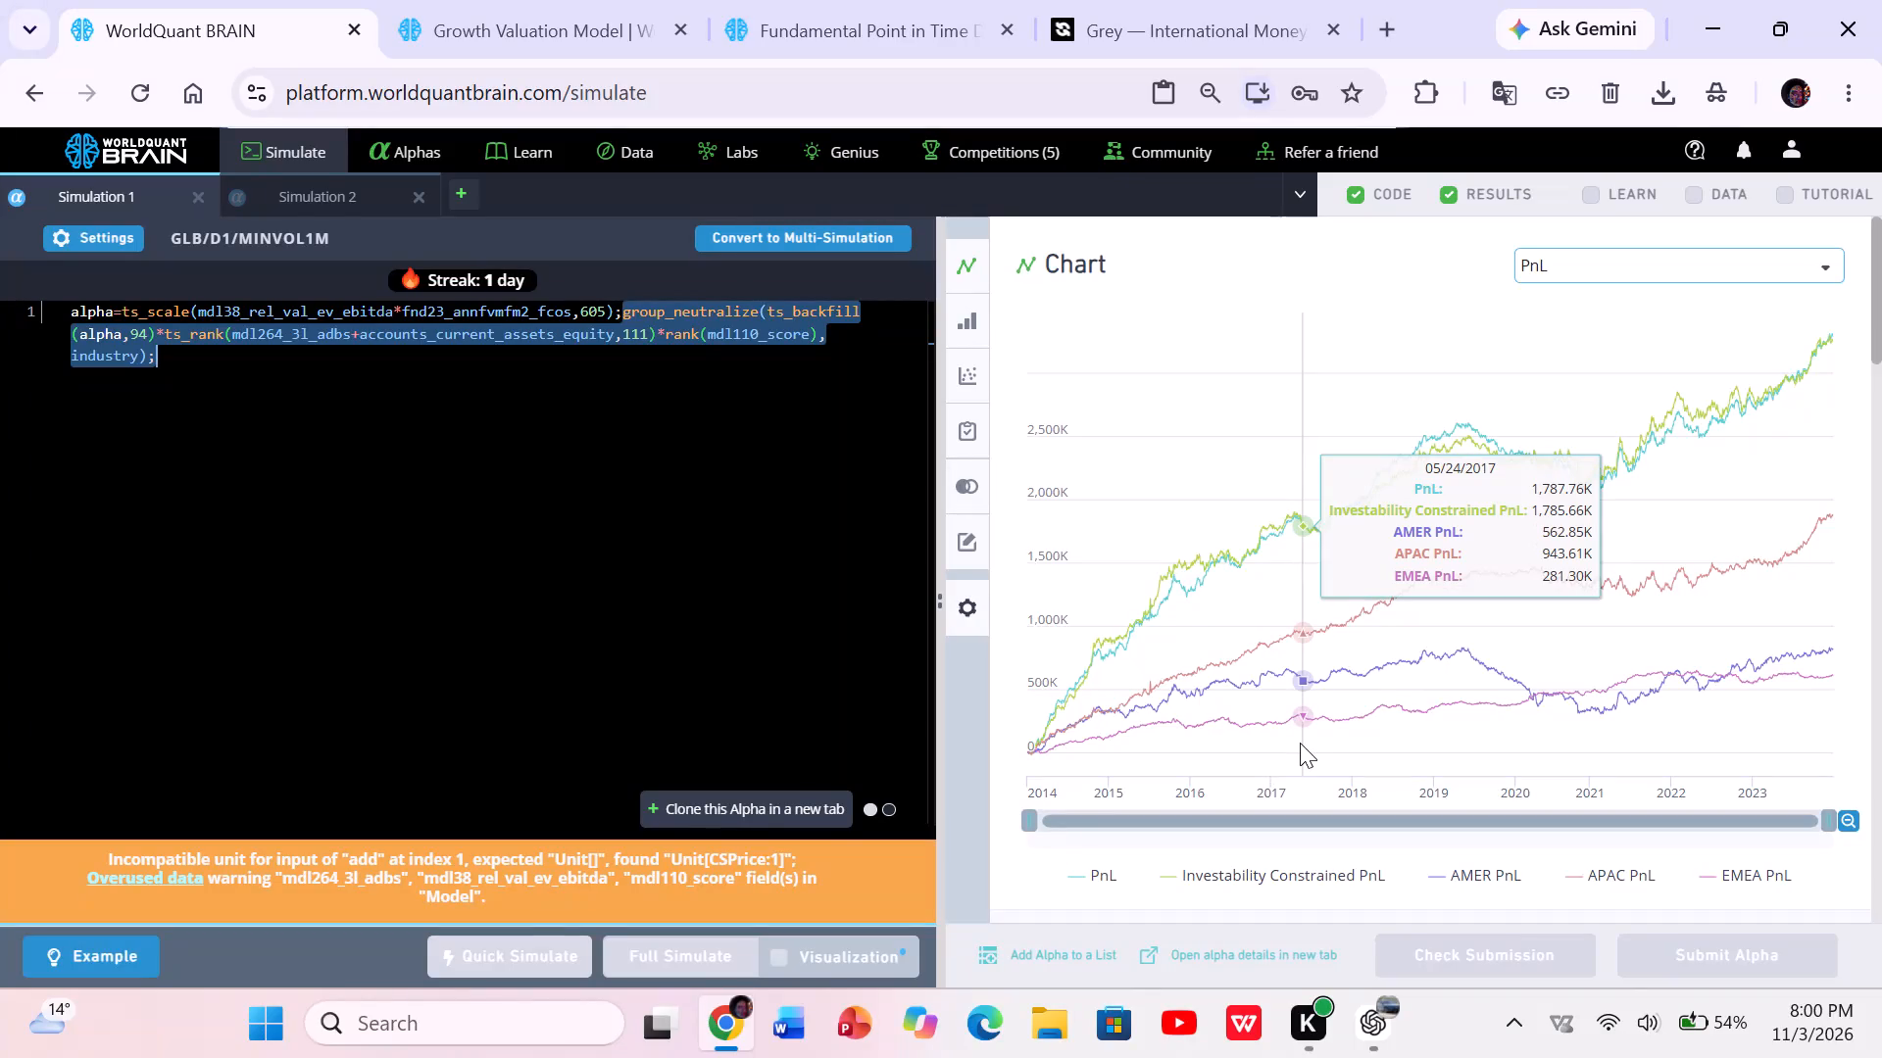
Review the Simulation 1 results down to IS Testing Status and expand the failed tests.
scroll(1300, 743, down, 2)
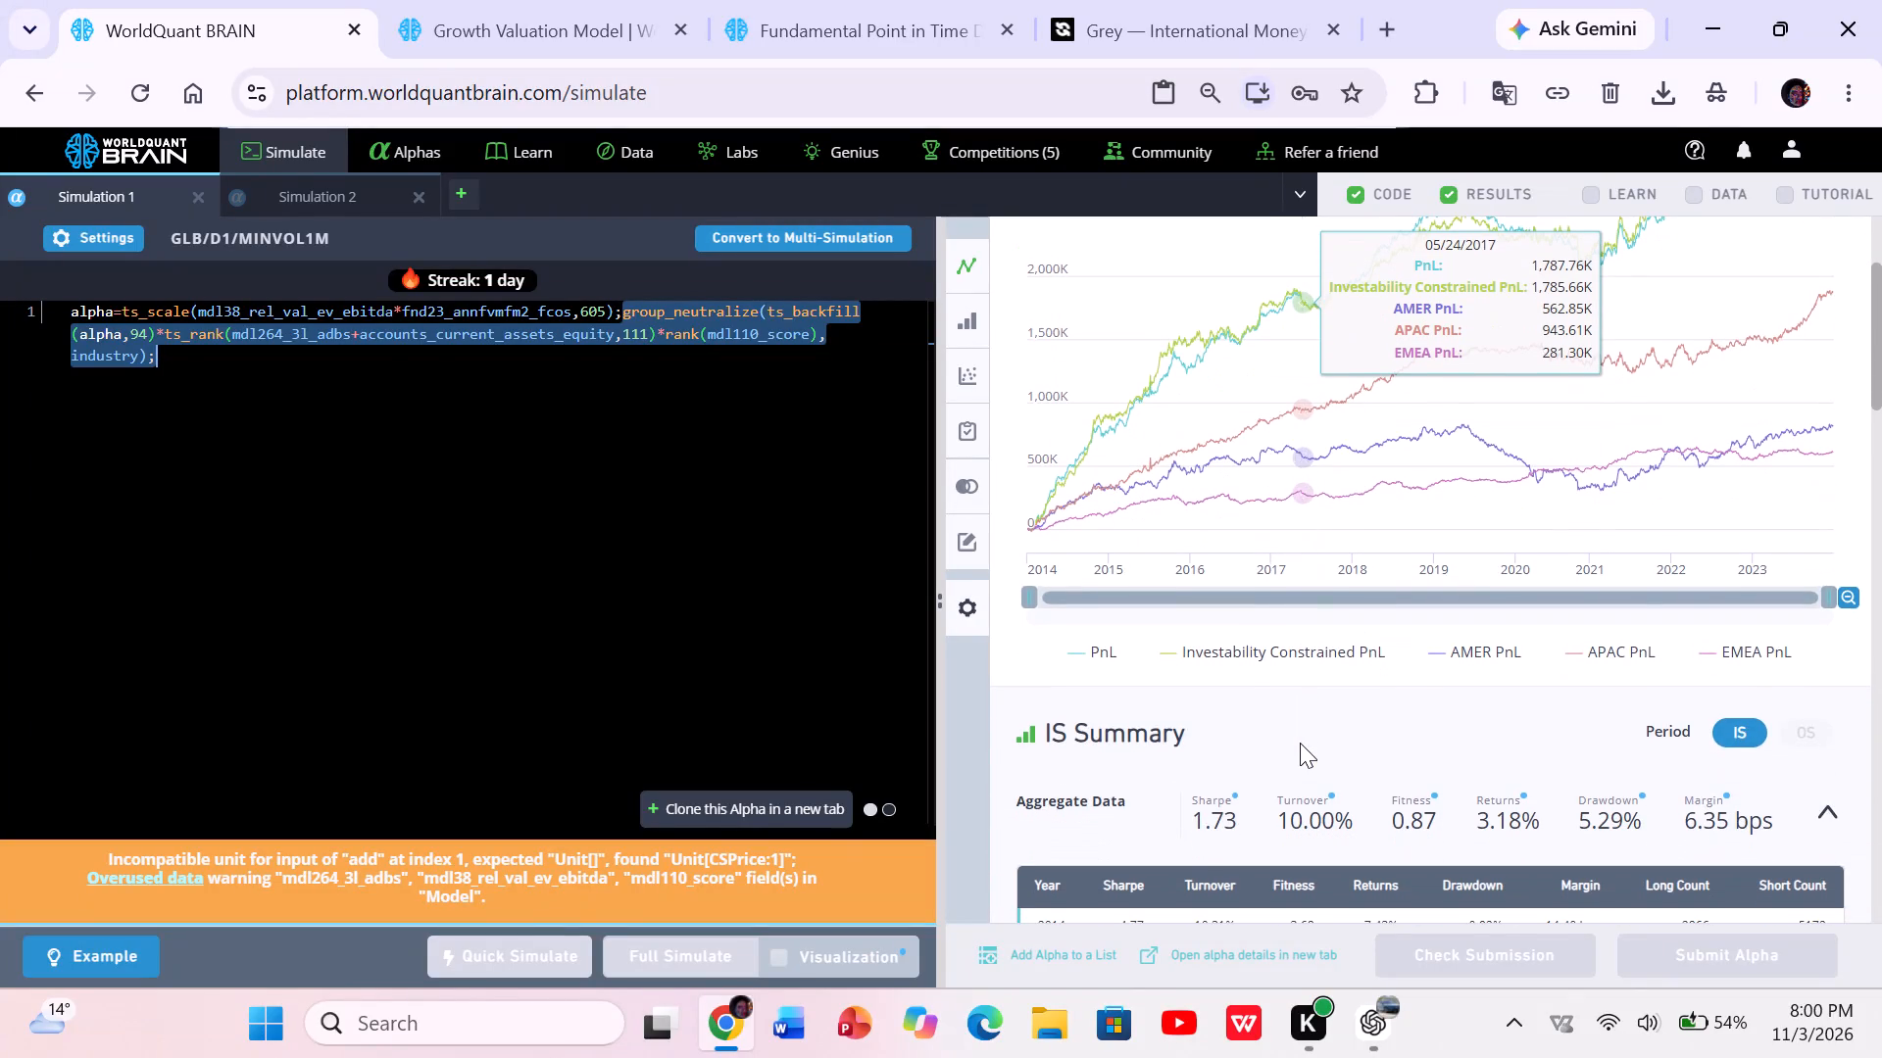
scroll(1300, 743, down, 6)
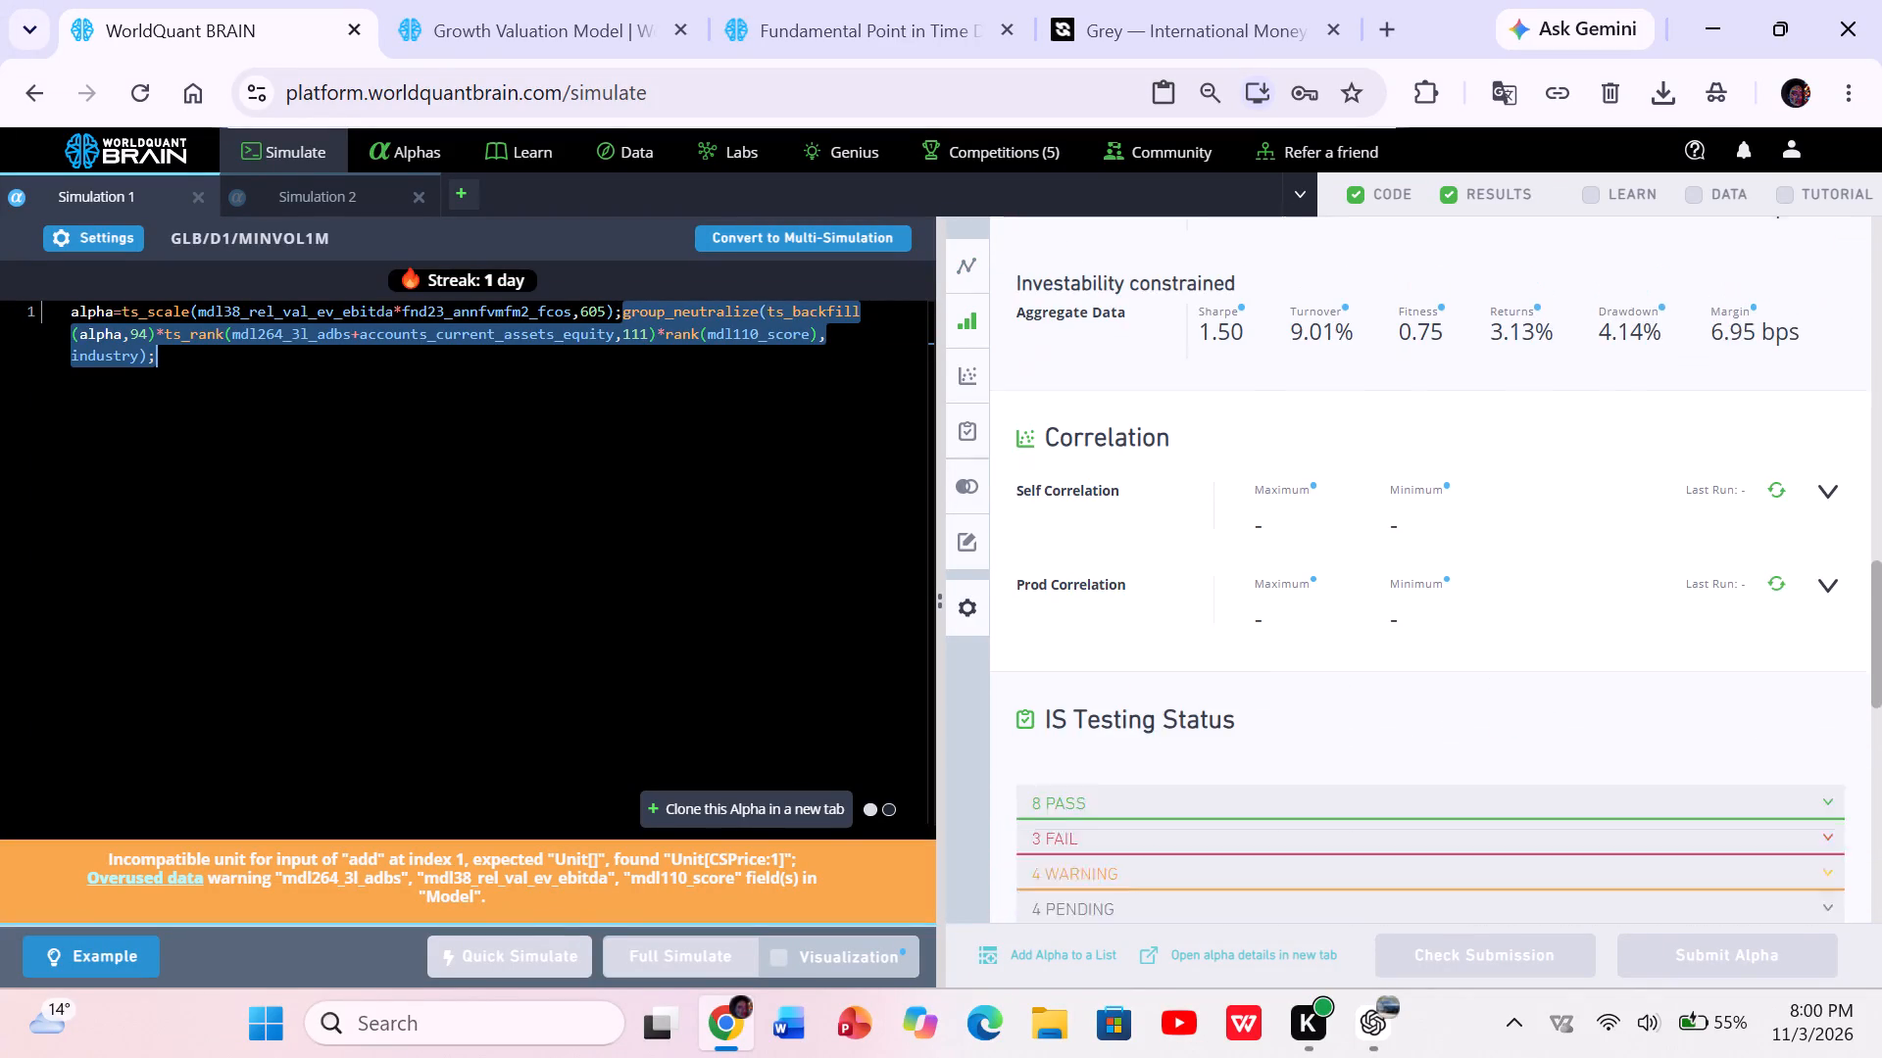
scroll(1300, 743, down, 1)
click(1288, 675)
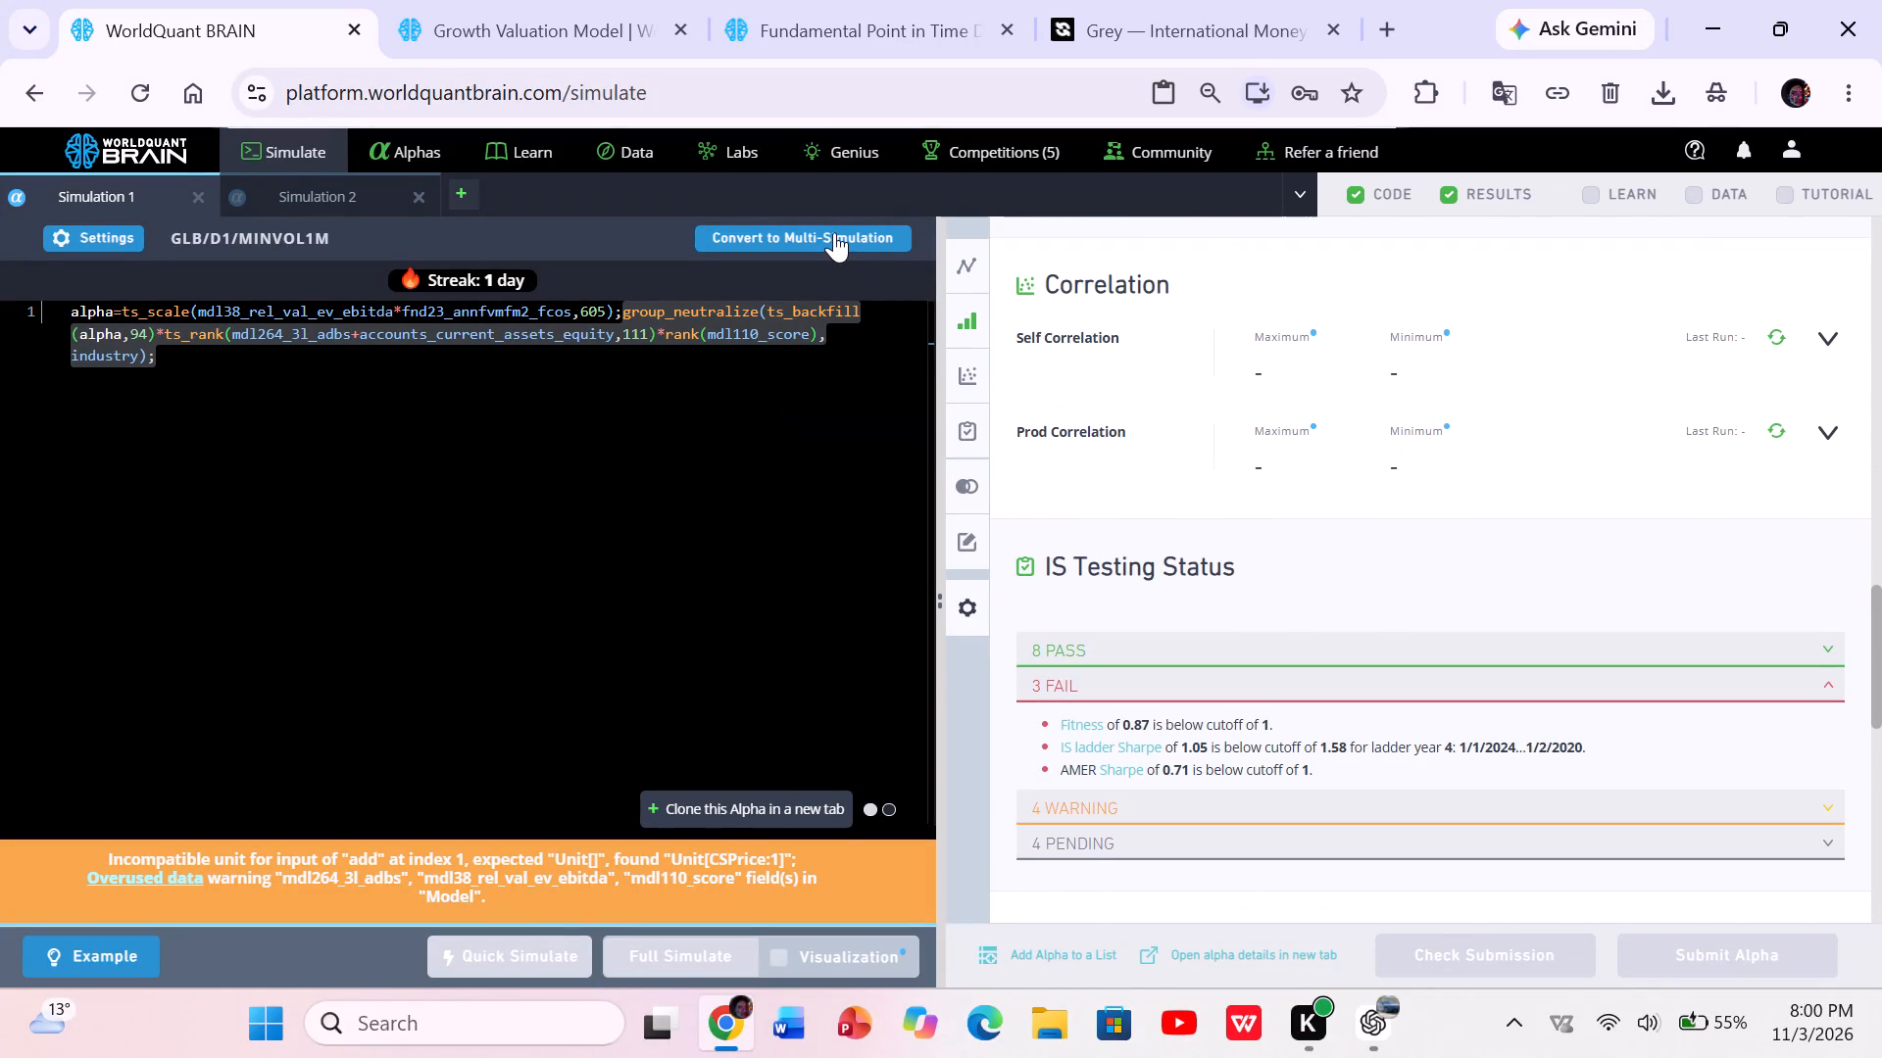
Copy the field name fnd23_intfvmalld1_vacl from Fundamental Point in Time Data, replace fnd23_annfvmfm2_fcos with it in Simulation 1, and run a full simulation.
click(805, 52)
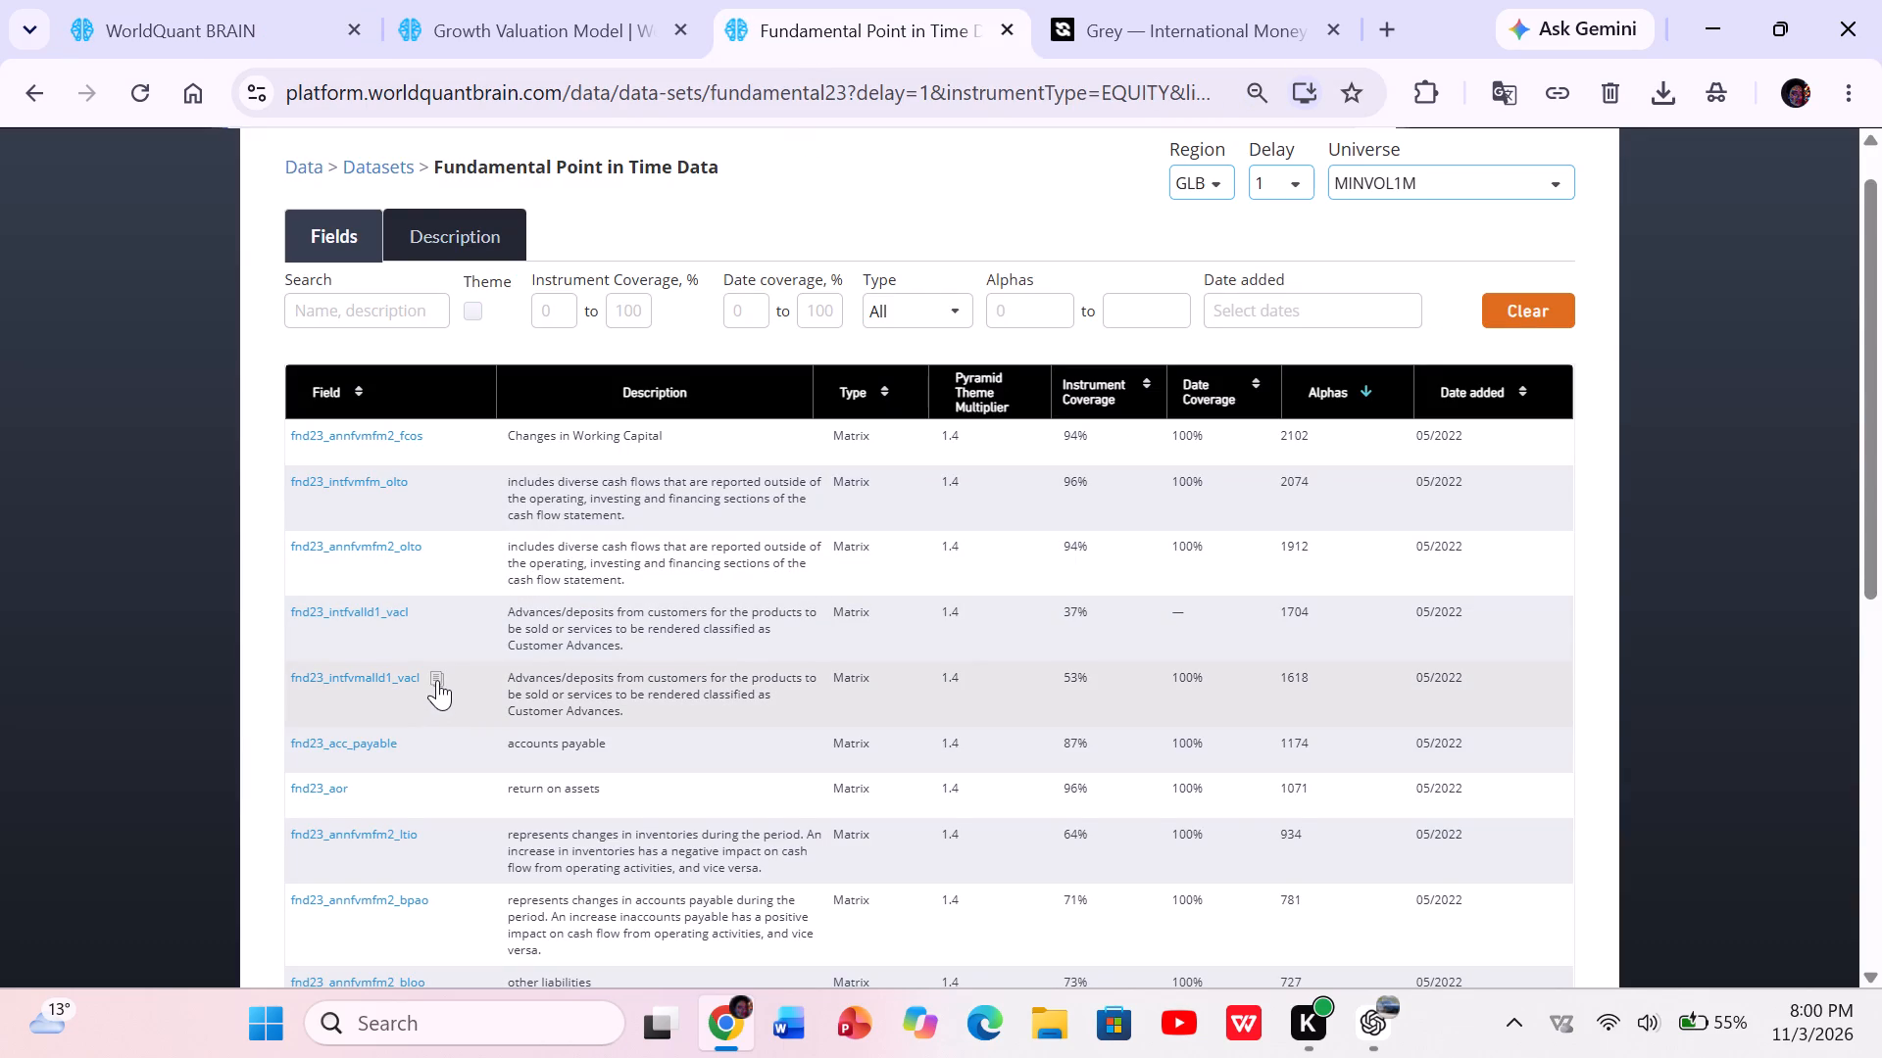
click(437, 680)
click(264, 0)
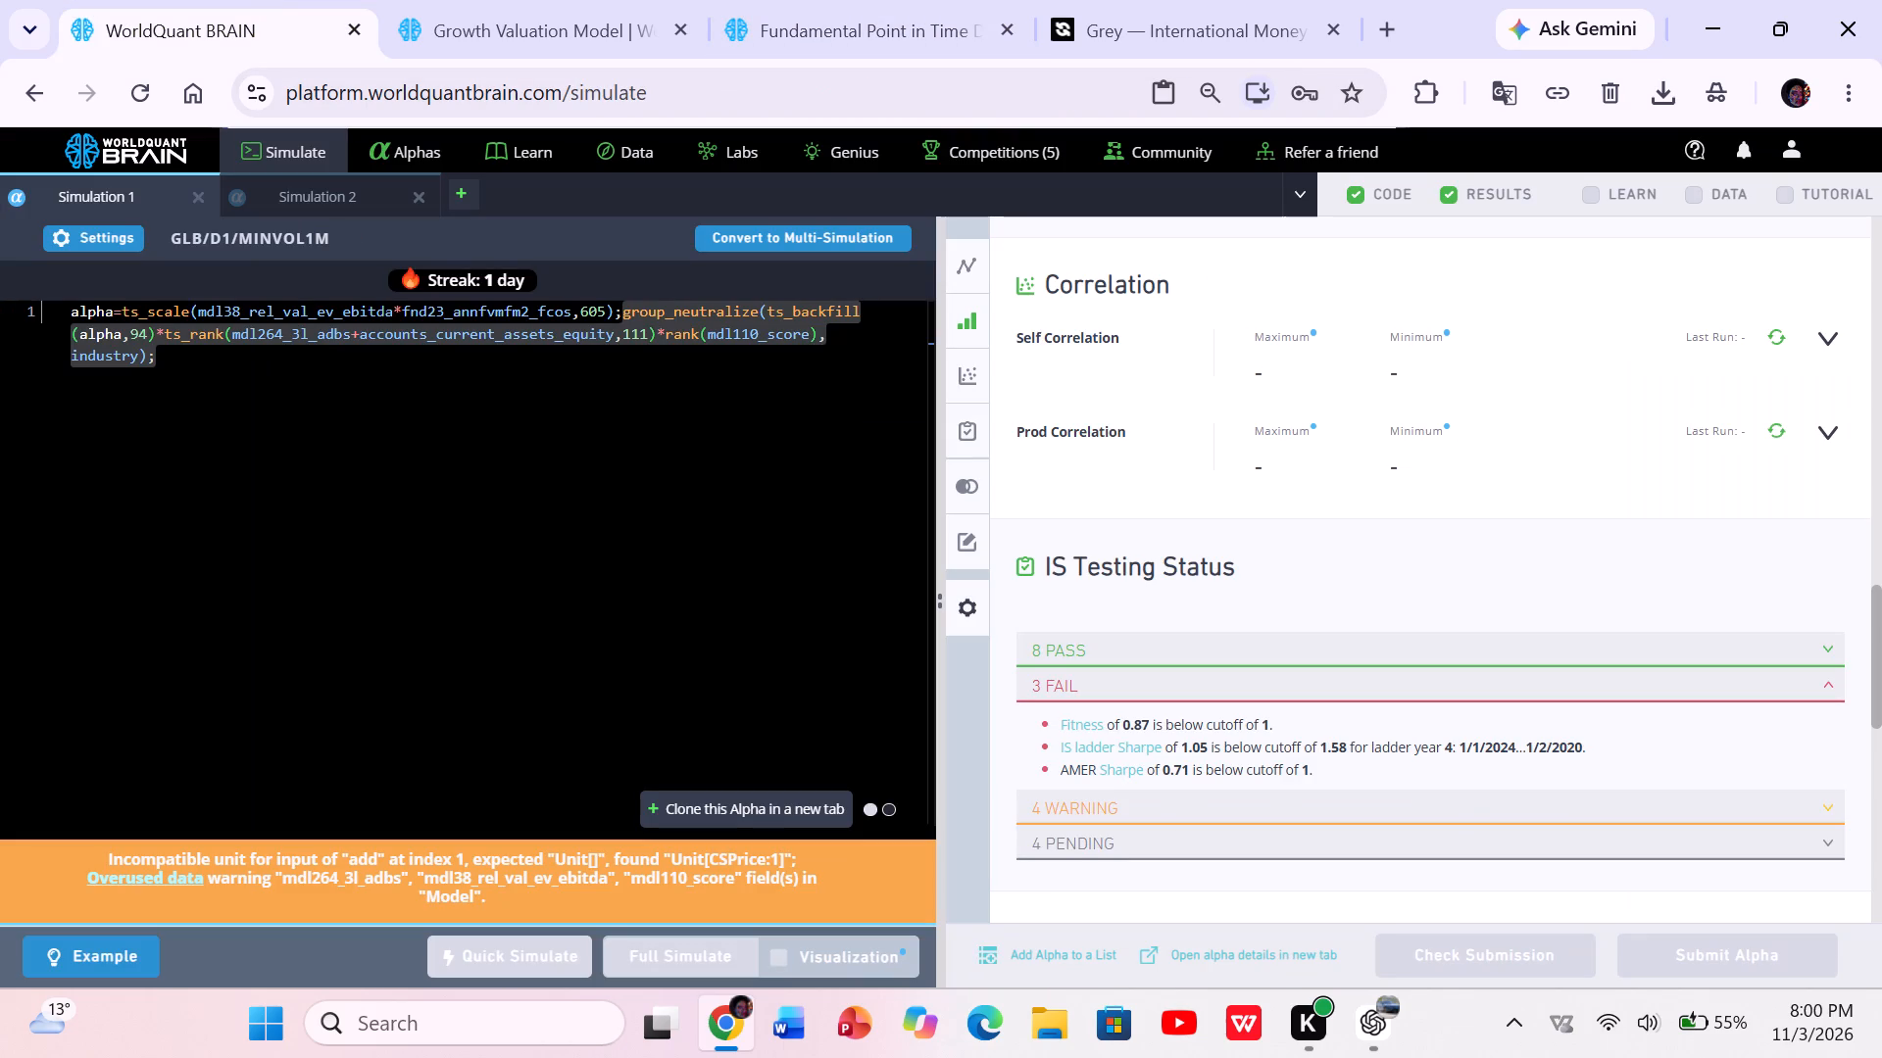
double_click(424, 313)
right_click(424, 313)
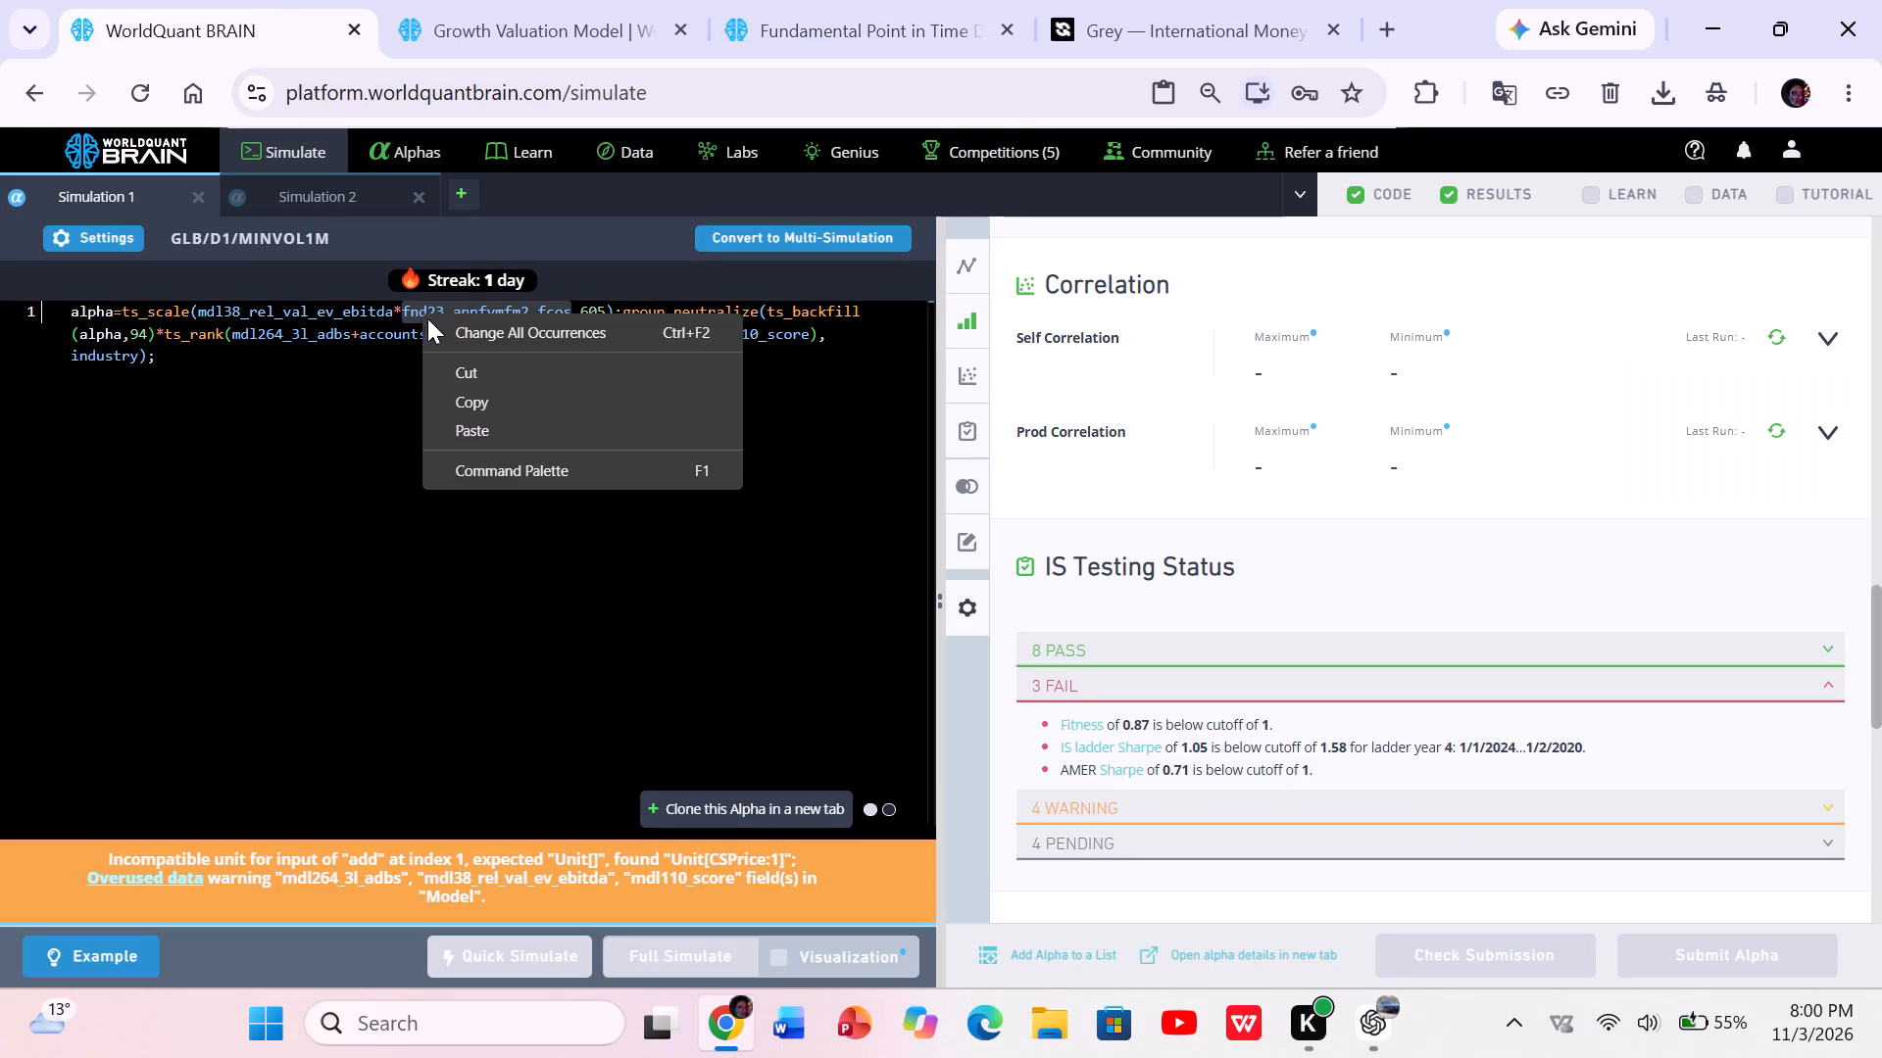
click(460, 435)
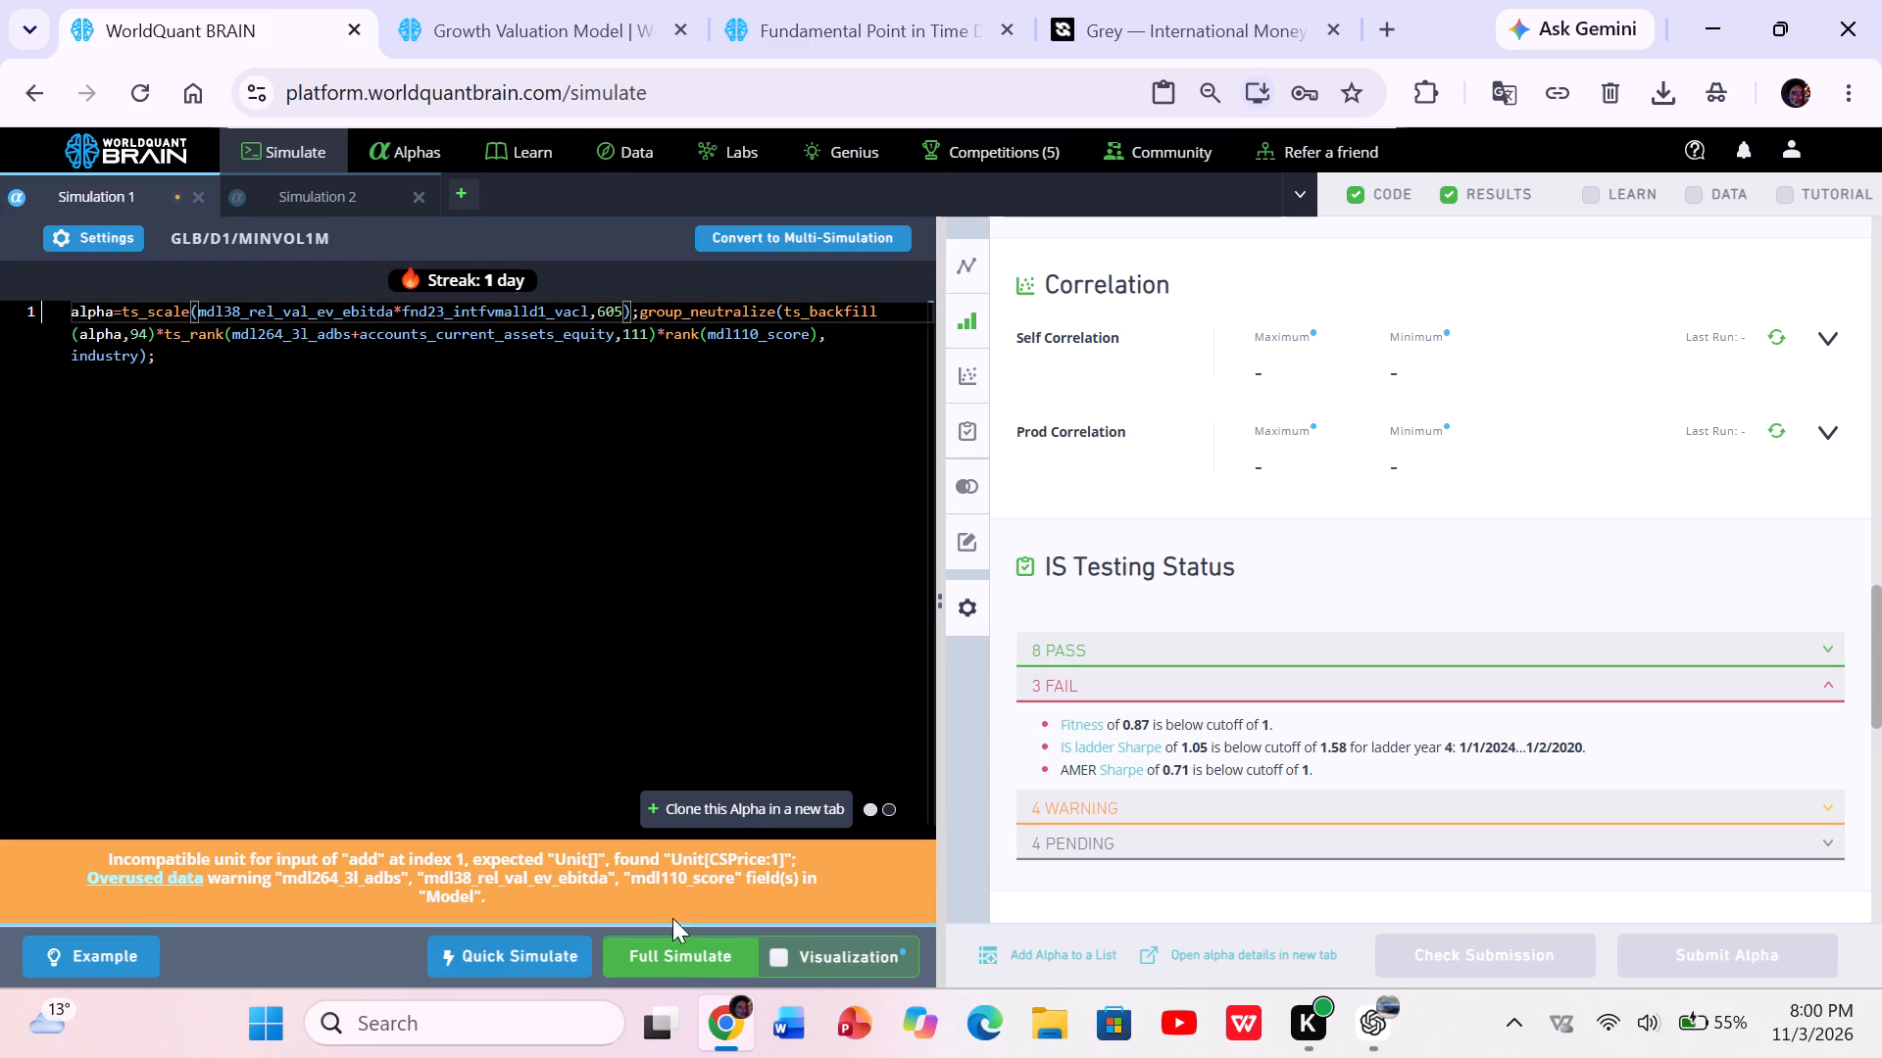
click(681, 950)
Check the Simulation 2 summary results, replace accounts_payable_current_2 in its alpha code with fnd23_intfvmalld1_vacl, and run a full simulation.
click(312, 188)
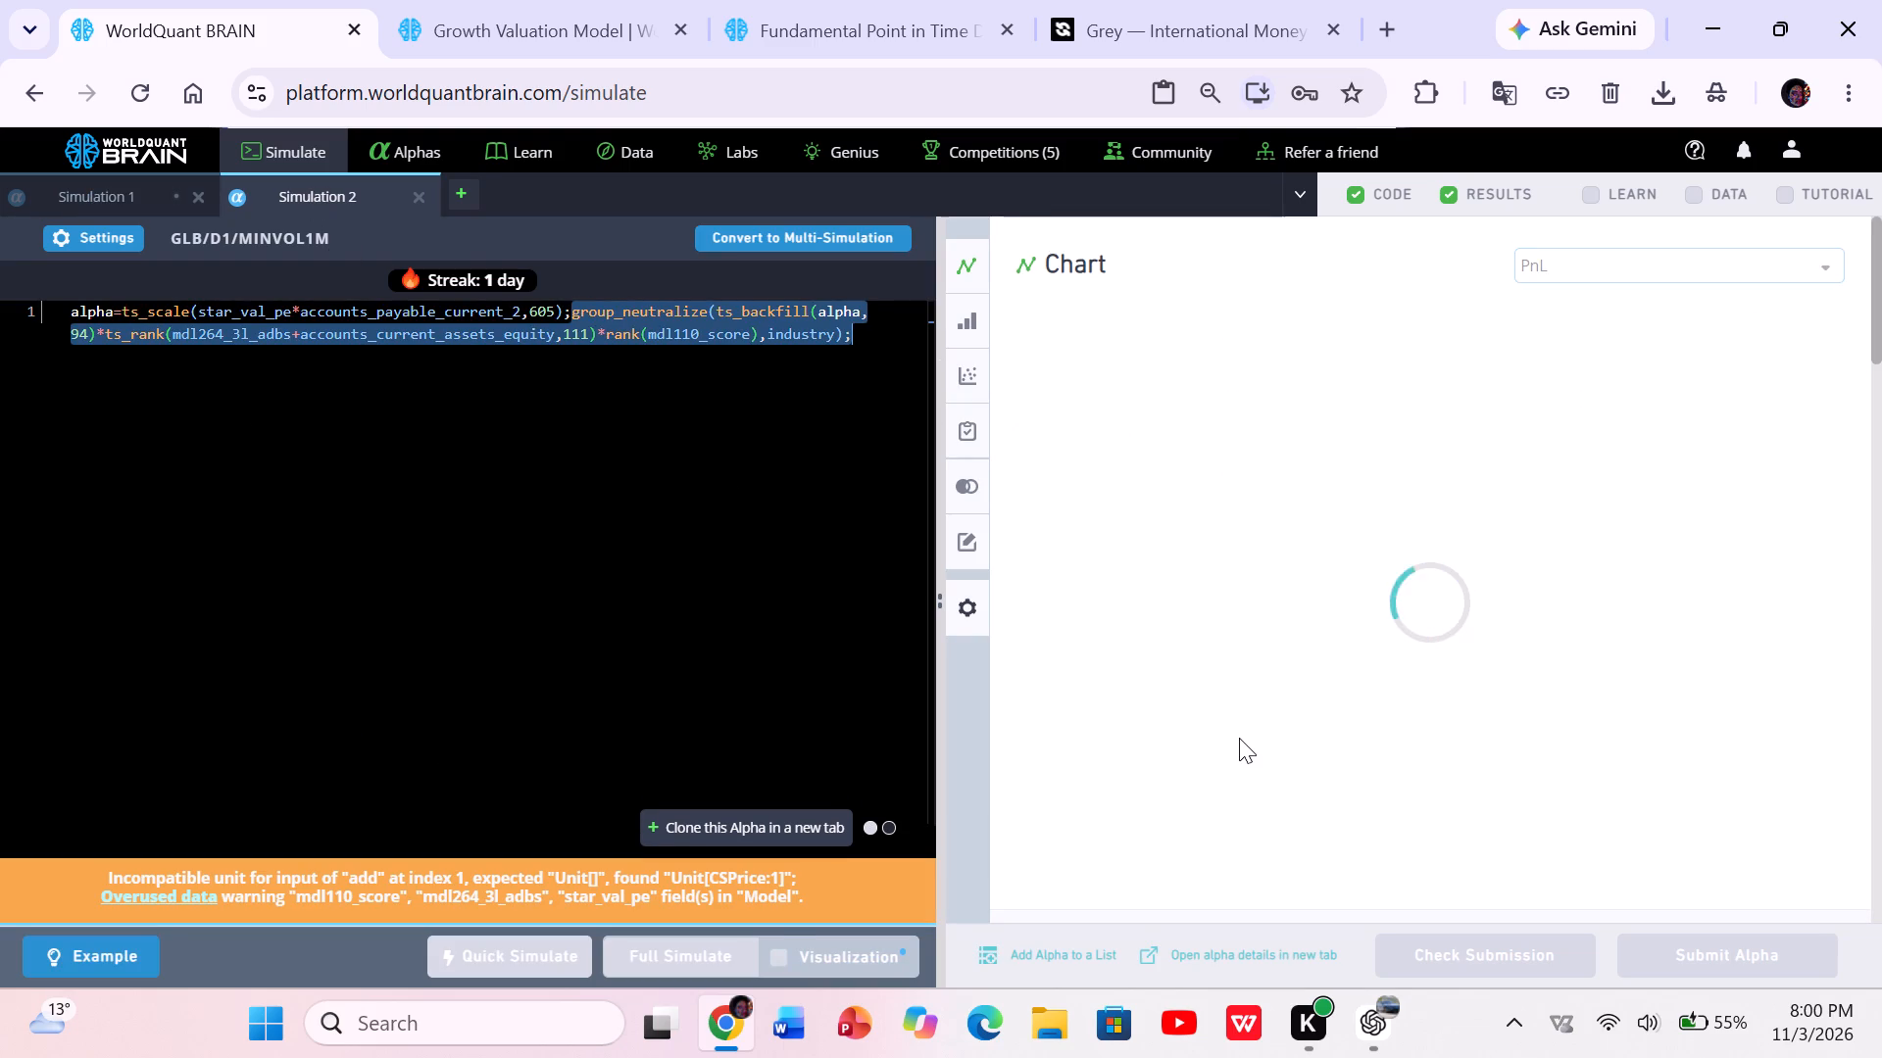
scroll(1239, 738, down, 4)
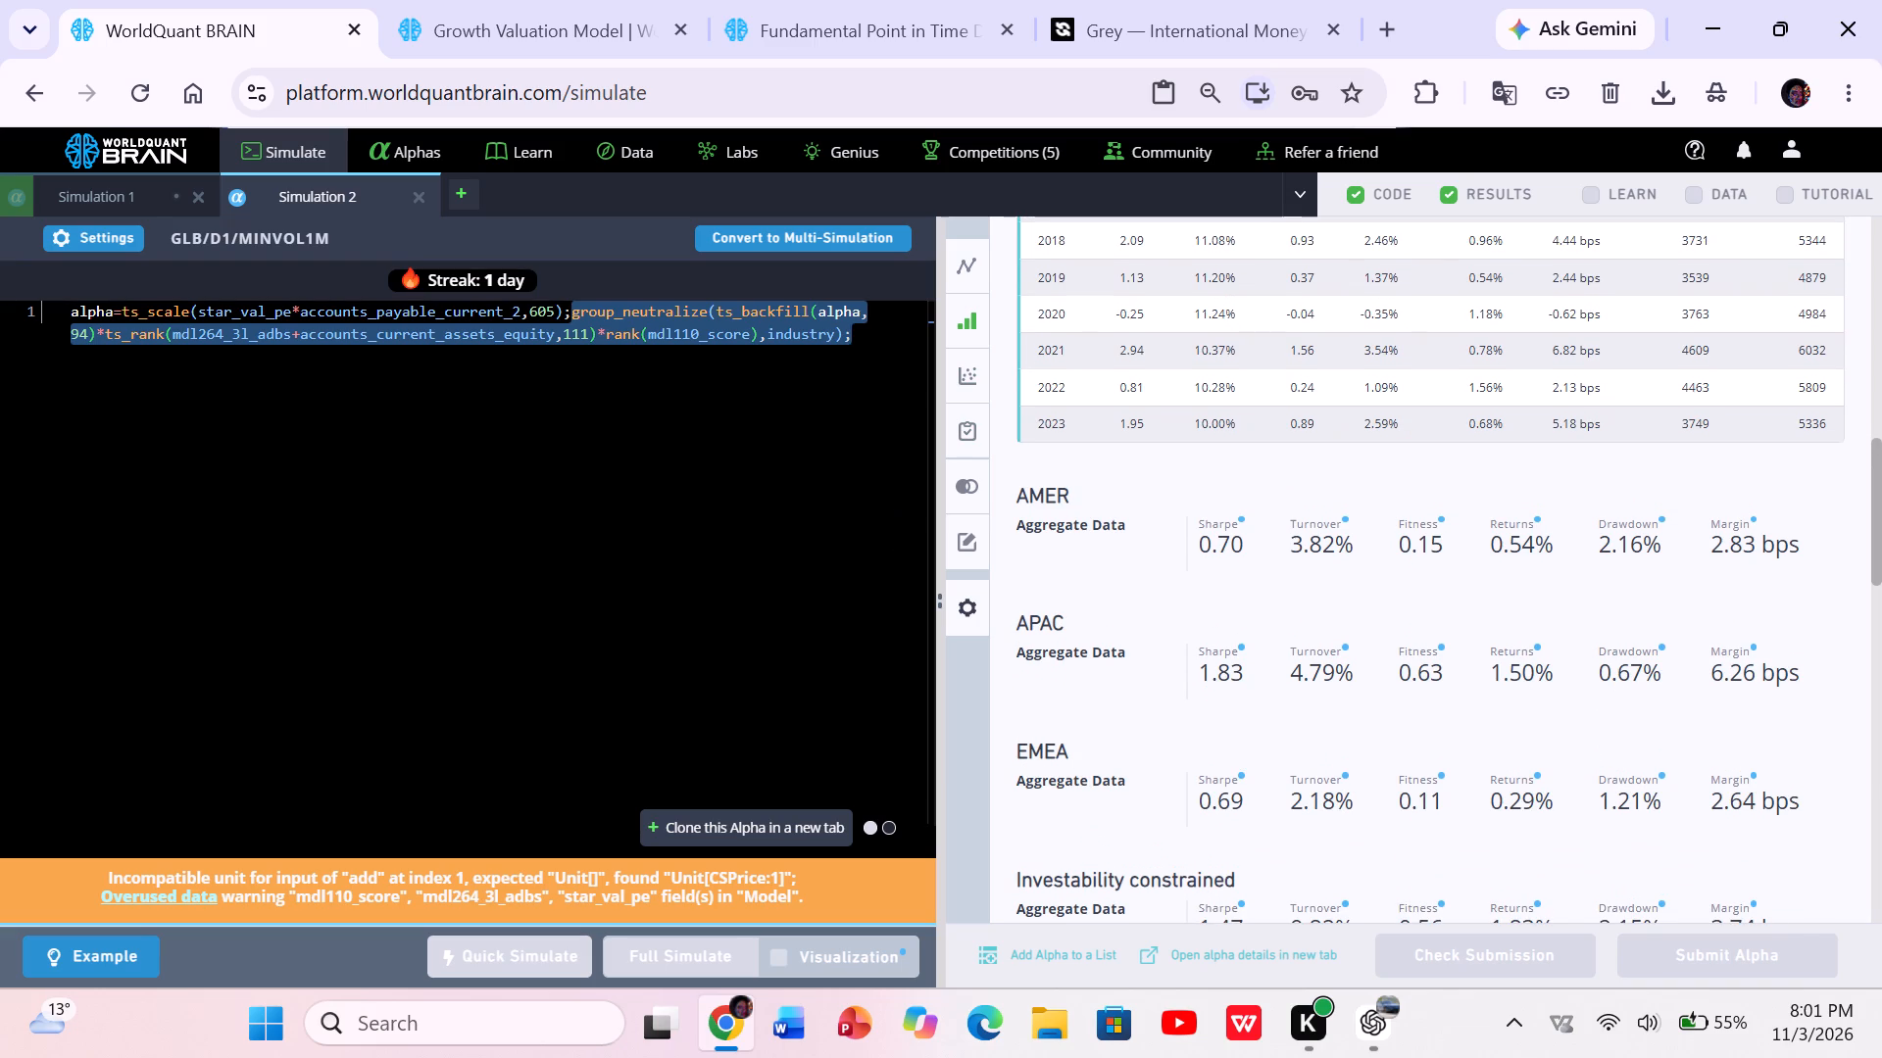
double_click(431, 311)
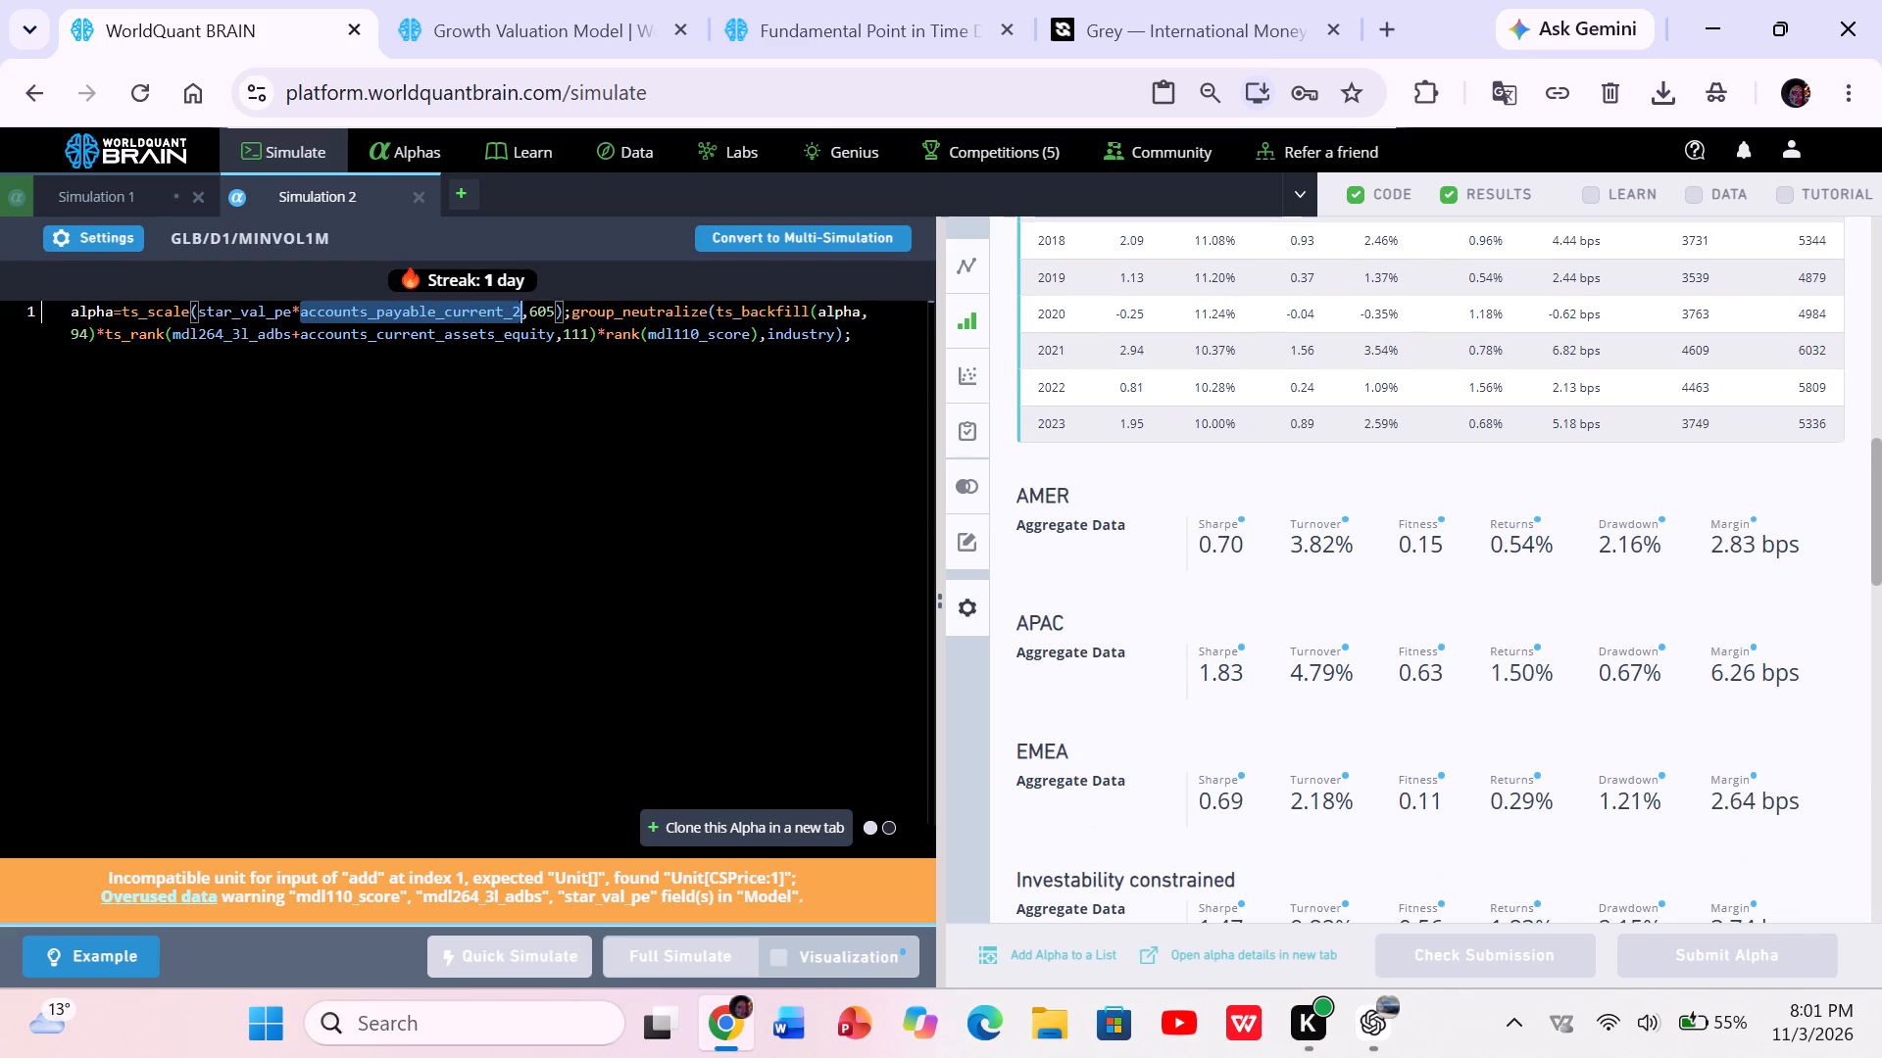
key(ctrl+v)
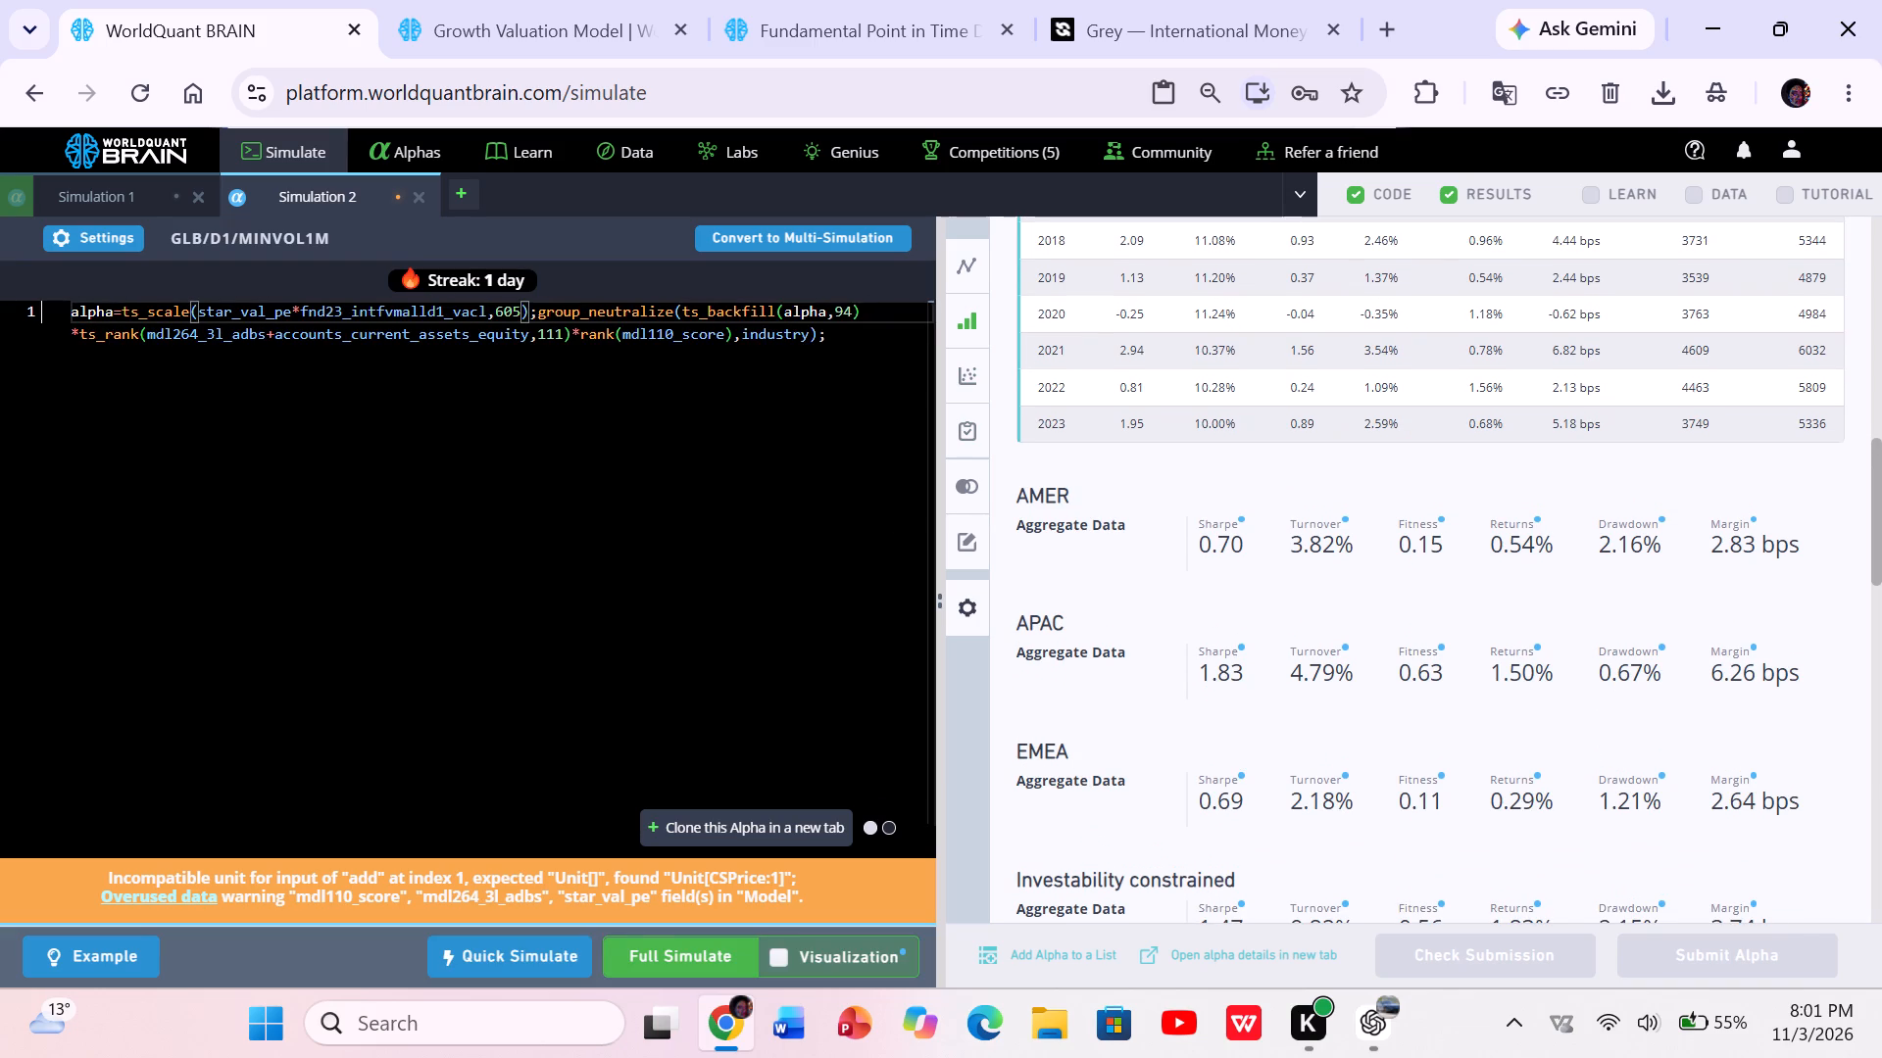
click(658, 950)
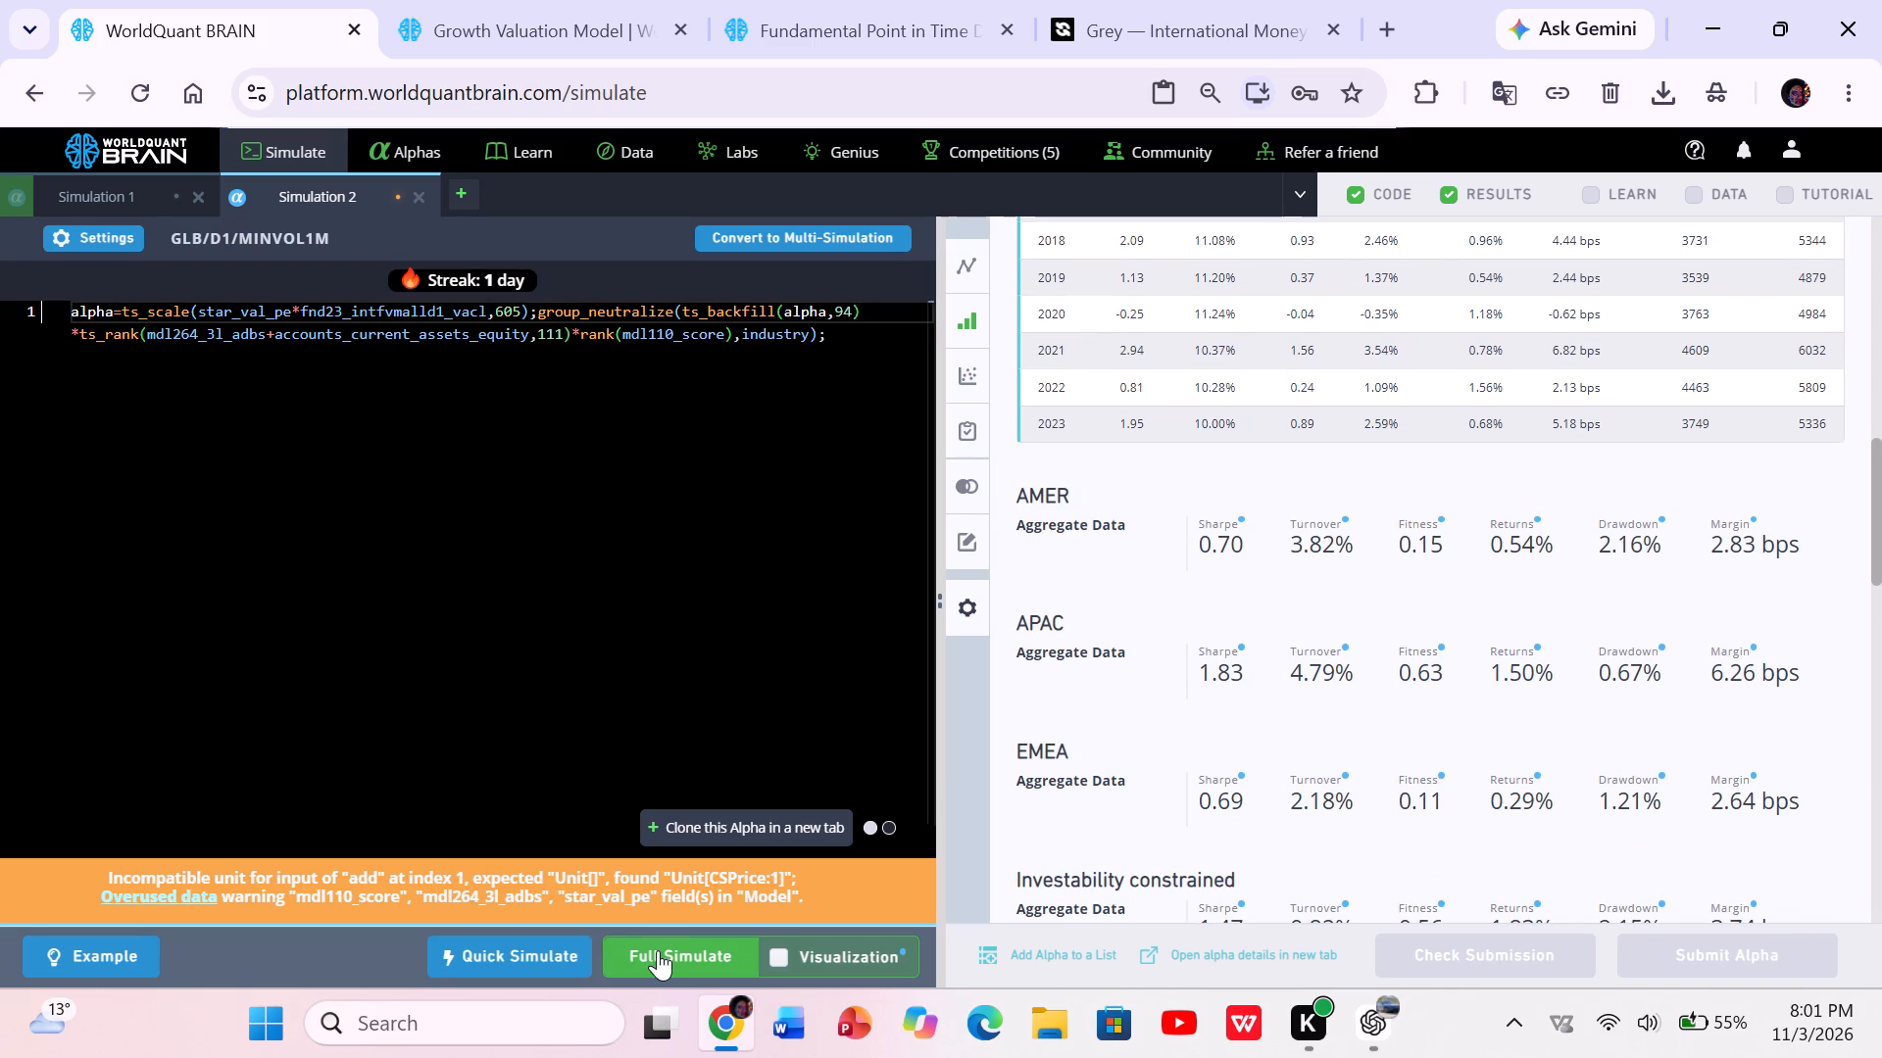
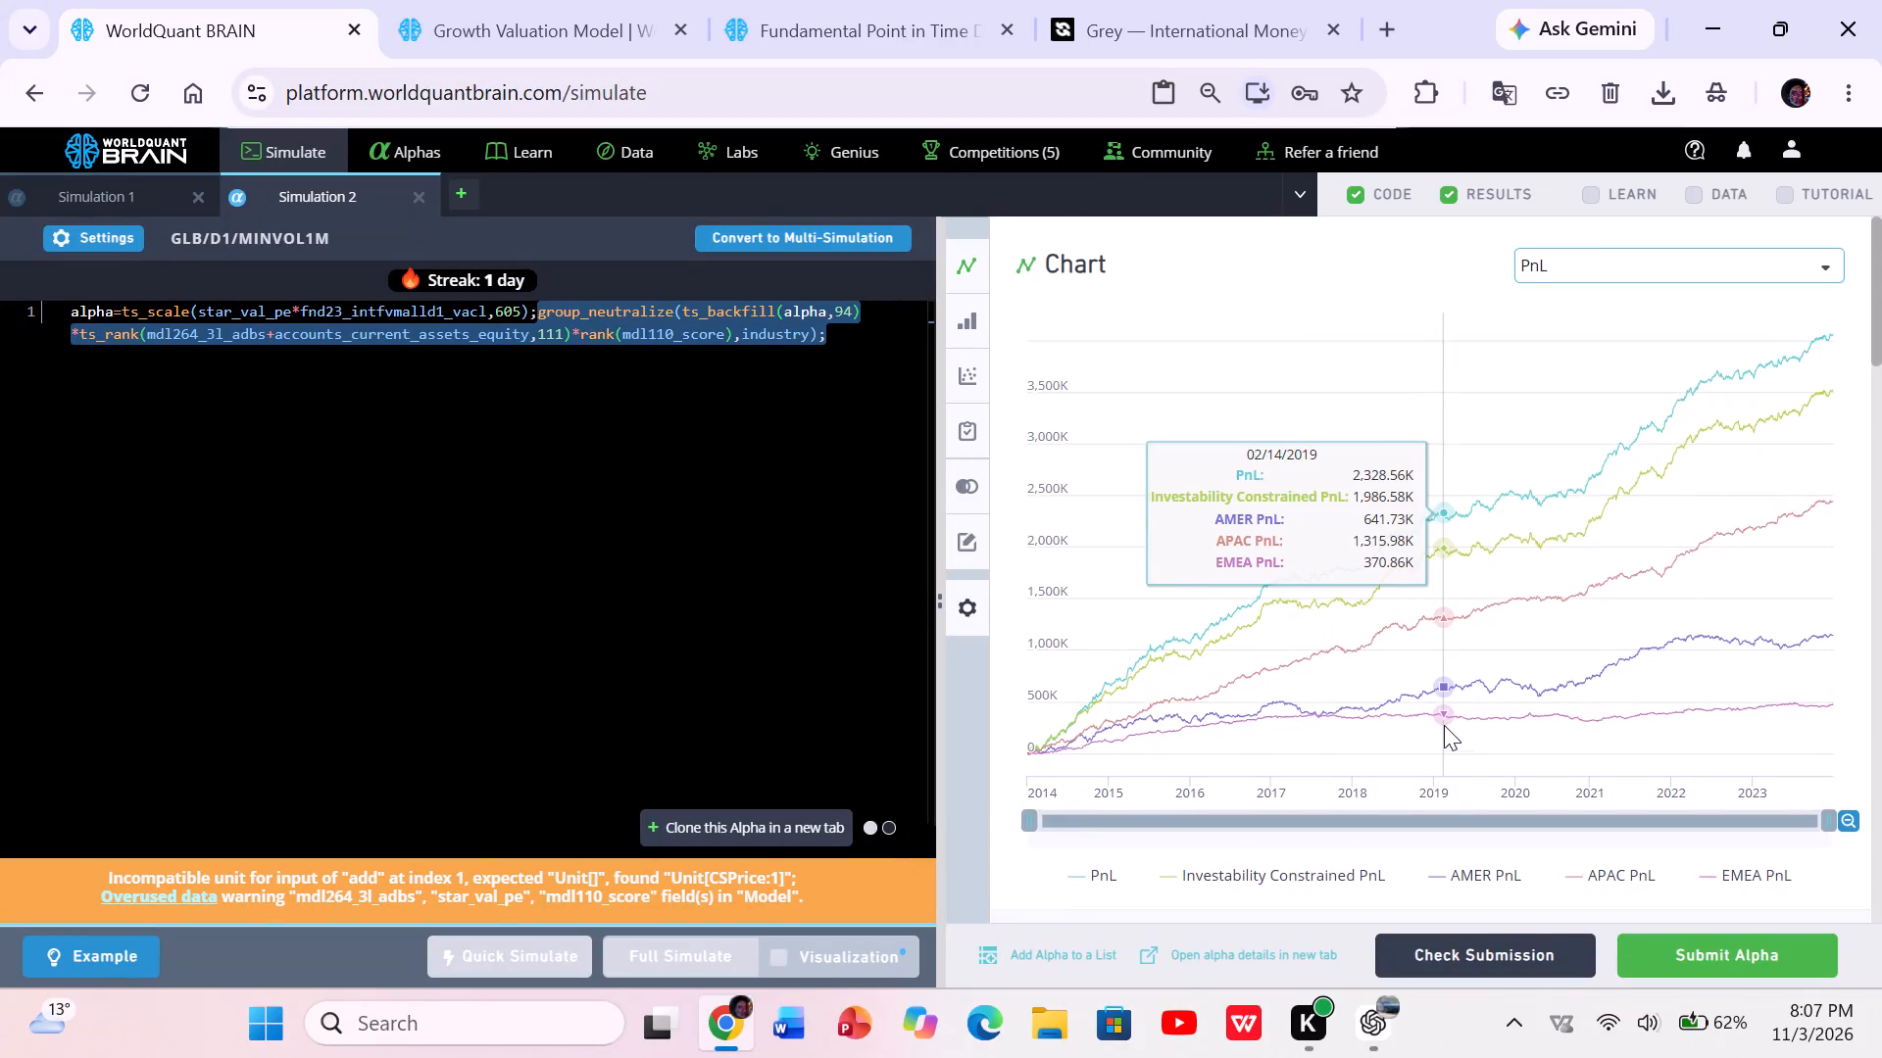
Review the Simulation 2 regional and investability-constrained results, and run the Prod Correlation calculation.
scroll(1444, 725, down, 9)
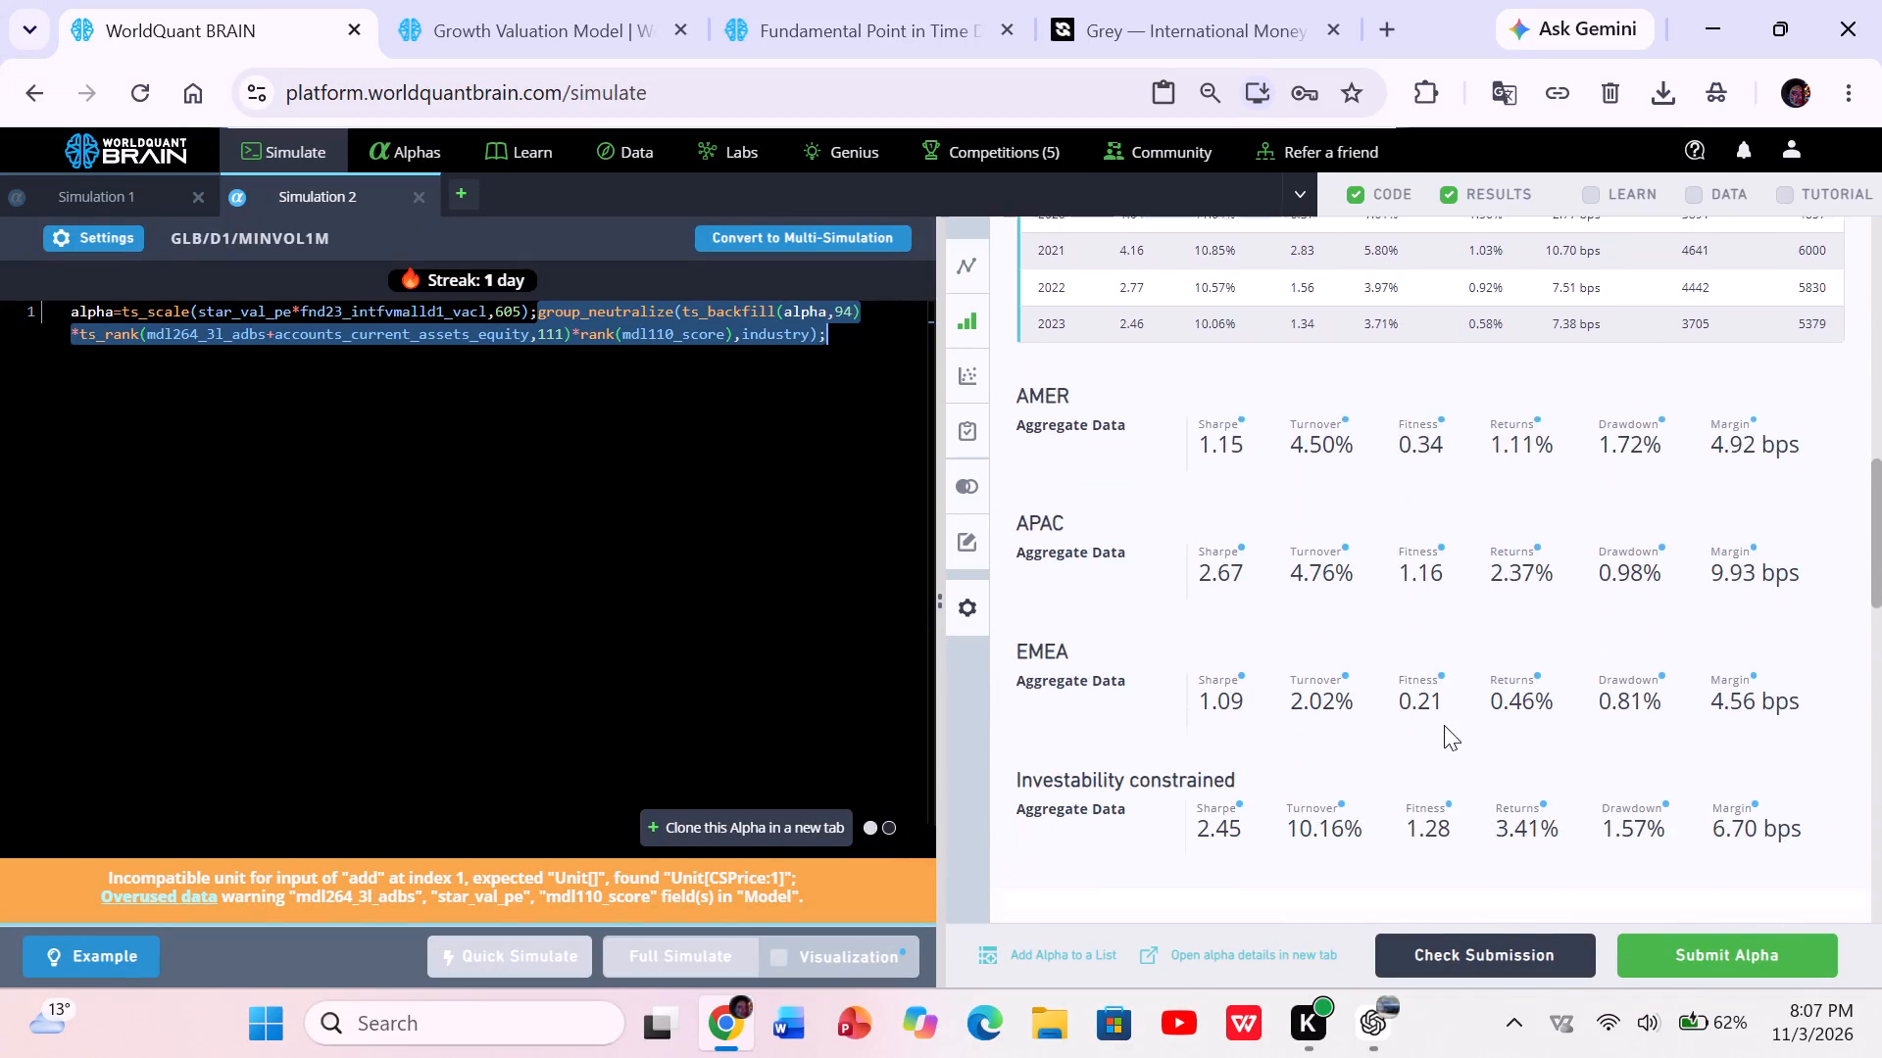
scroll(1444, 725, down, 3)
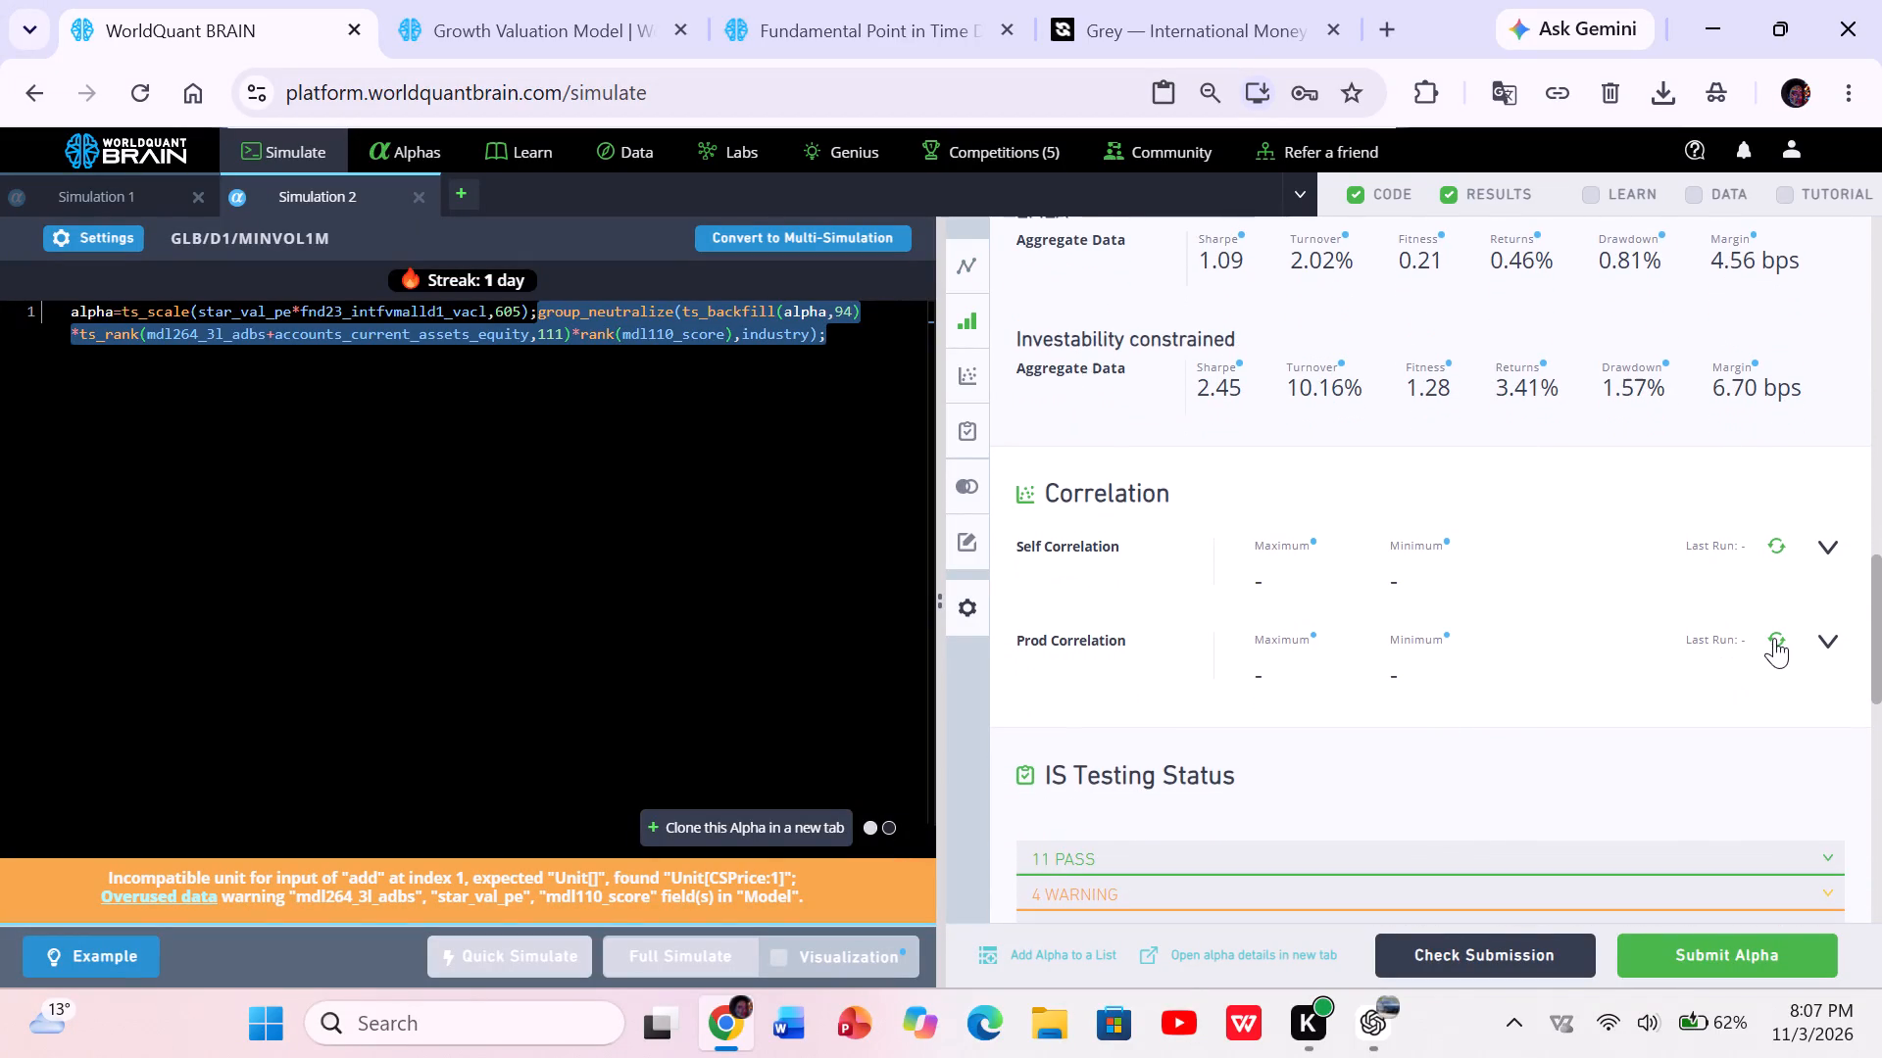
click(1774, 638)
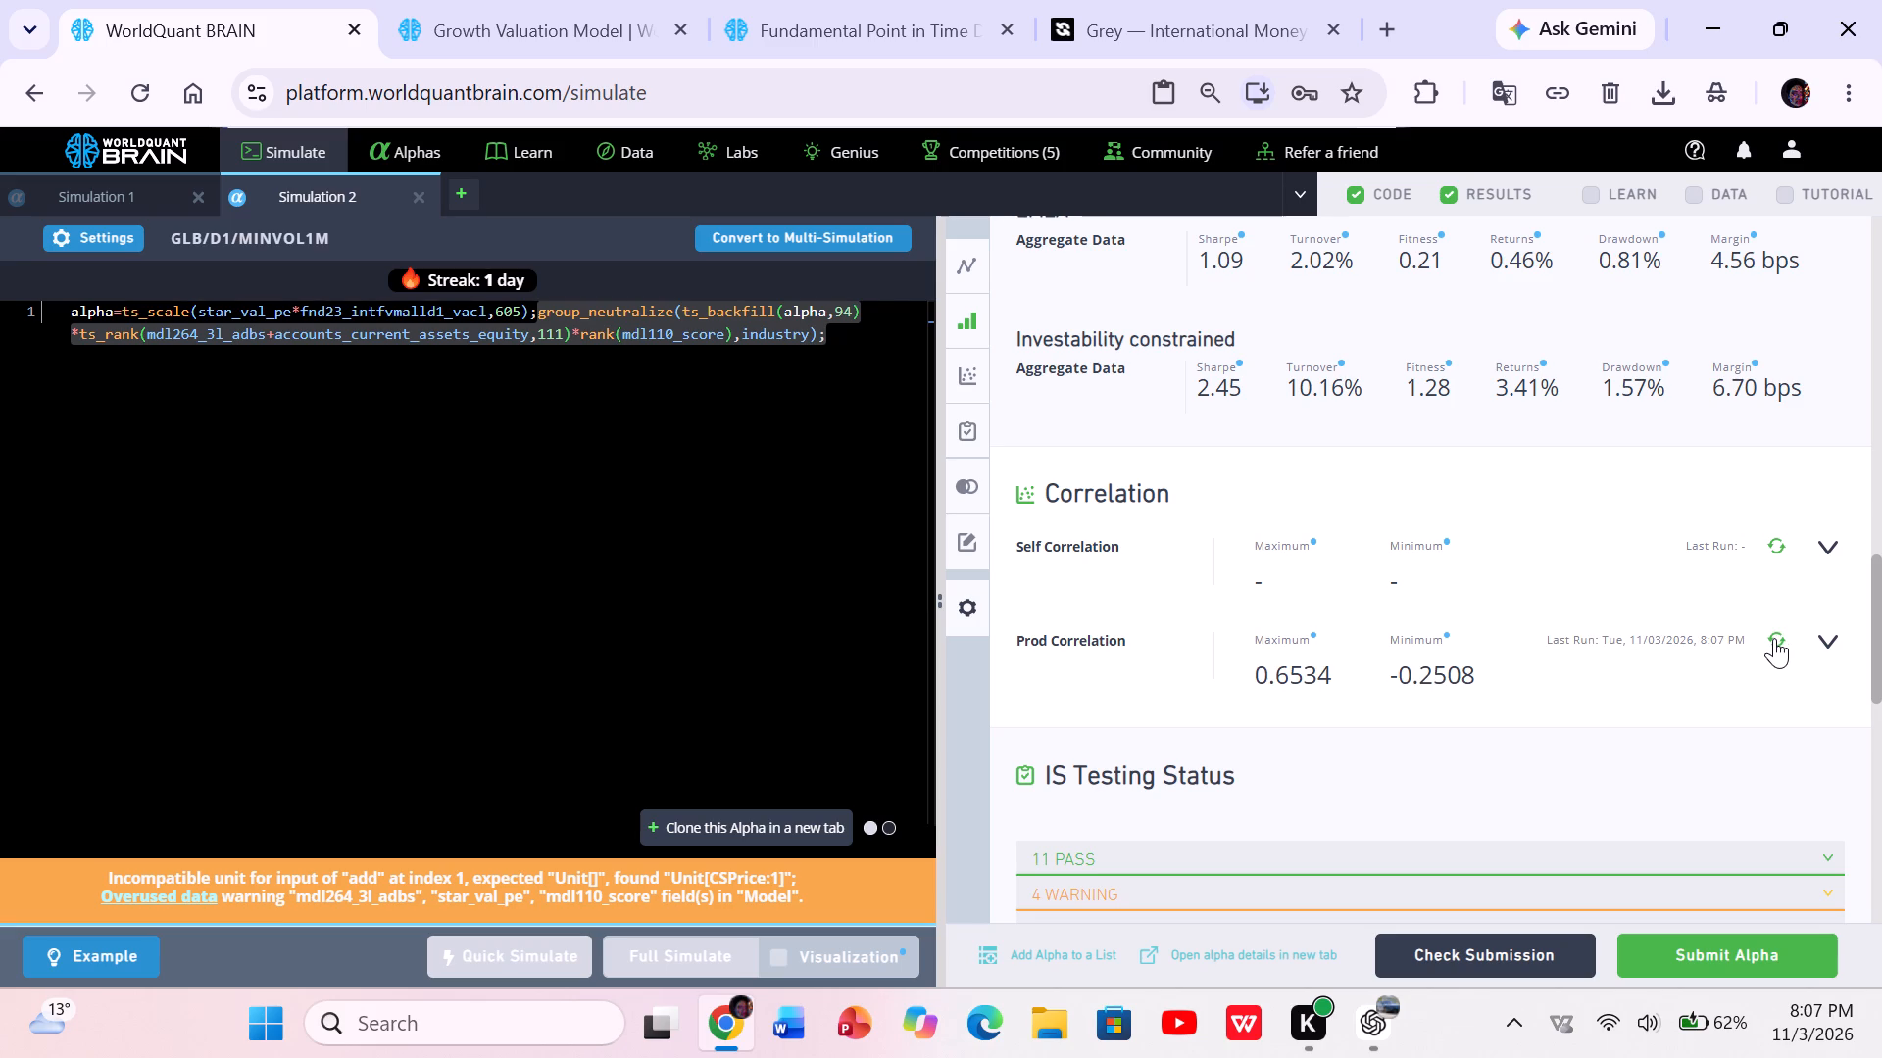
Run the submission check on the Simulation 2 alpha and submit the alpha.
click(1454, 950)
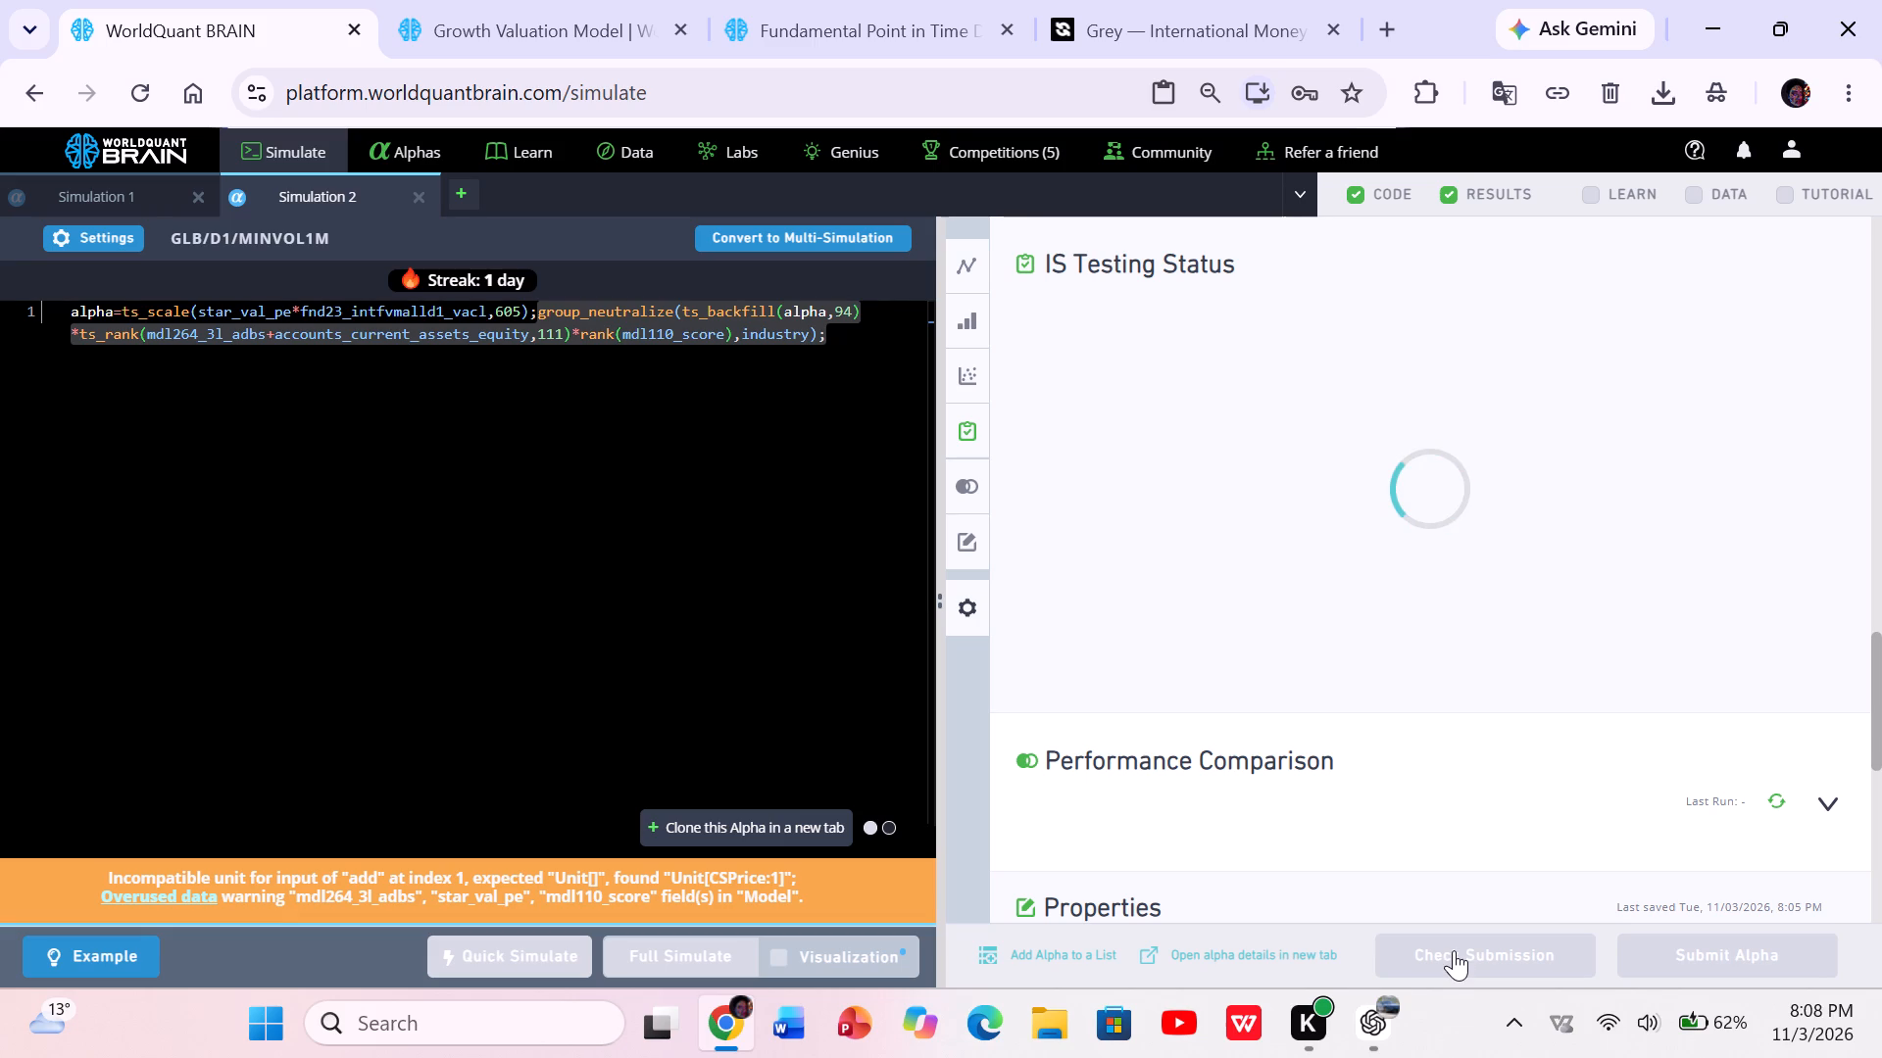
click(1649, 968)
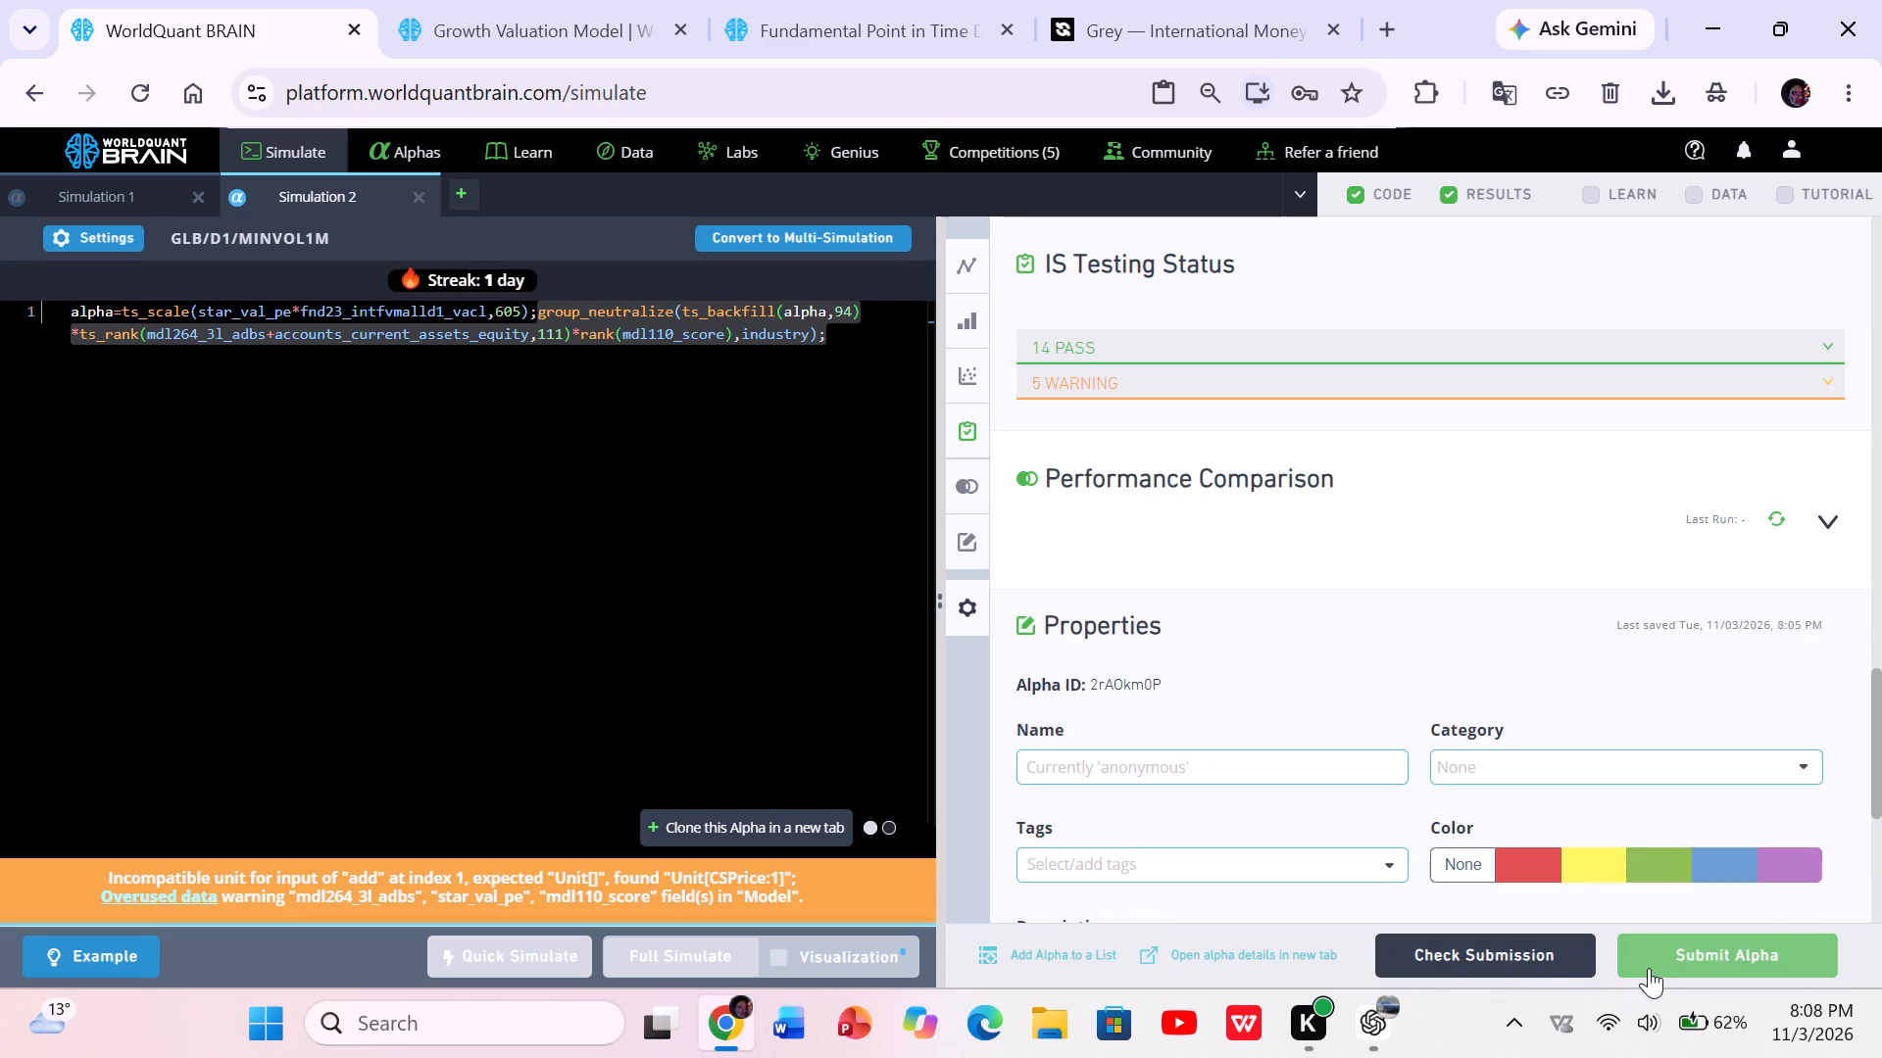
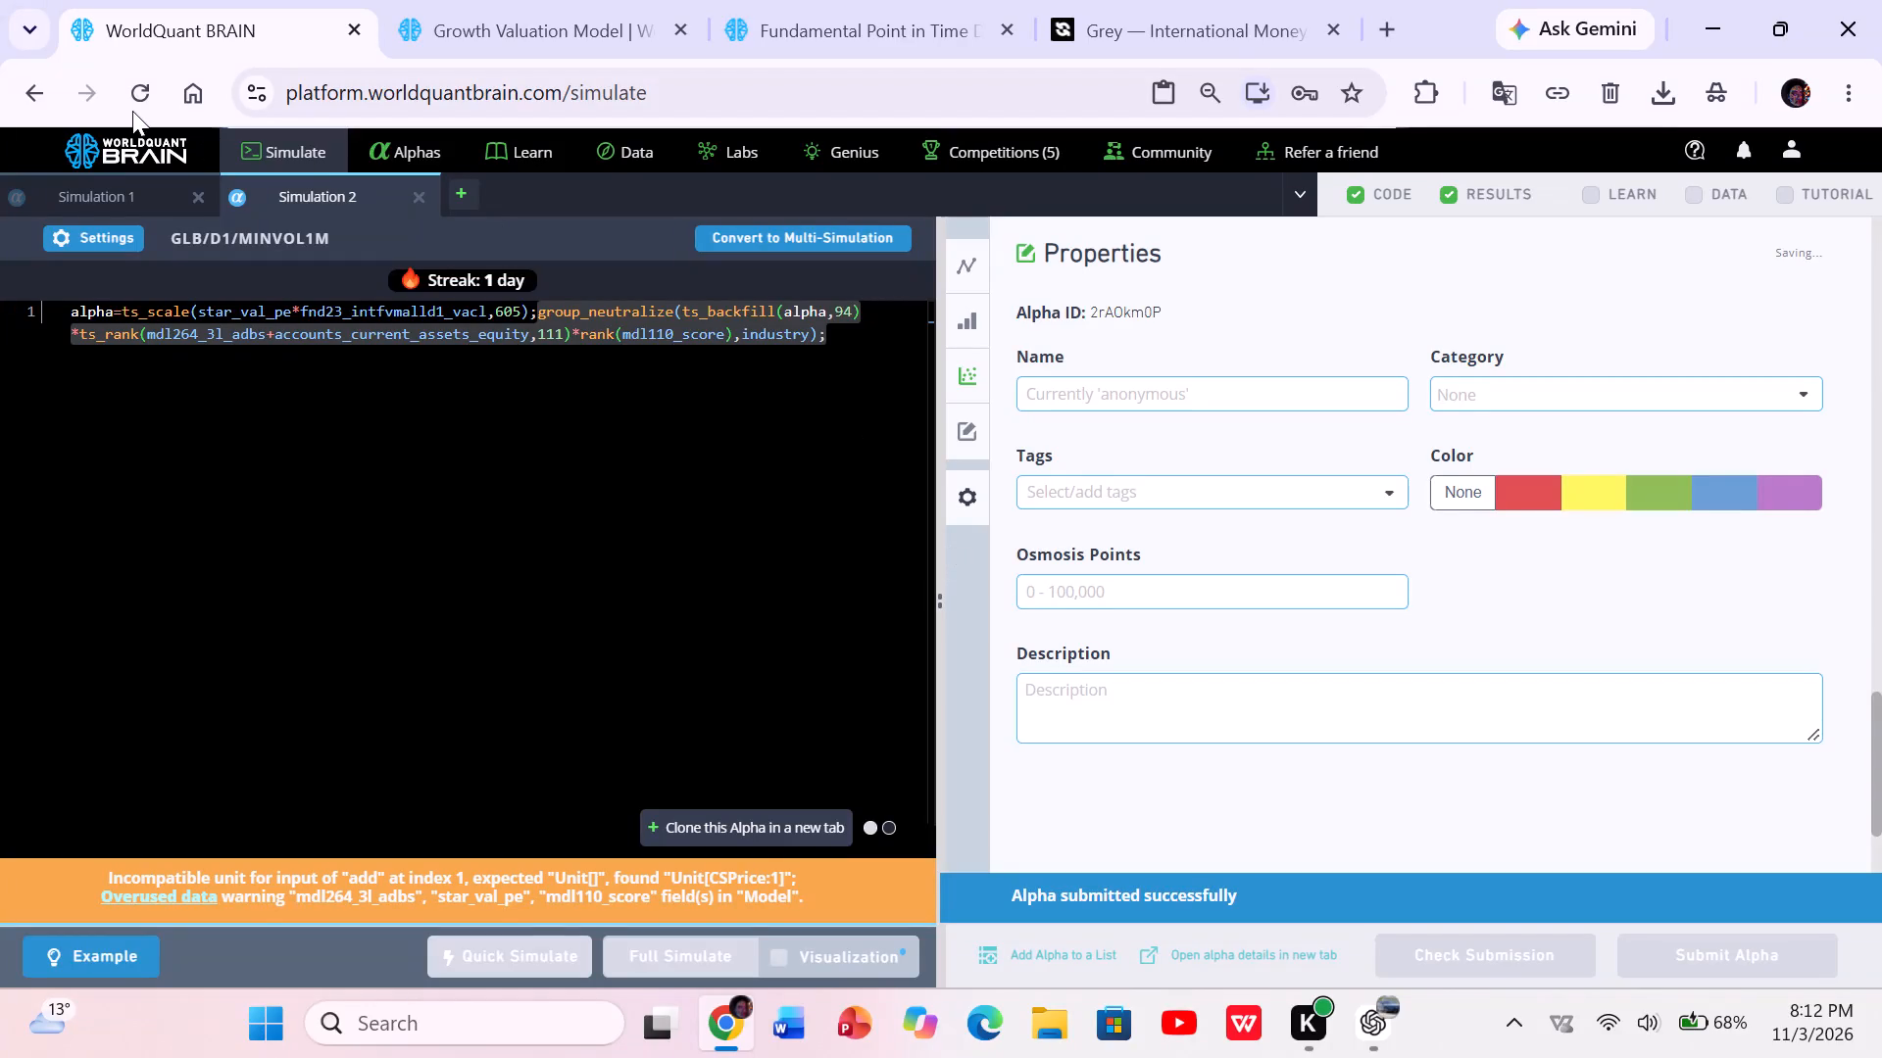
Return to the Simulation 1 alpha and run its Prod Correlation calculation.
click(100, 185)
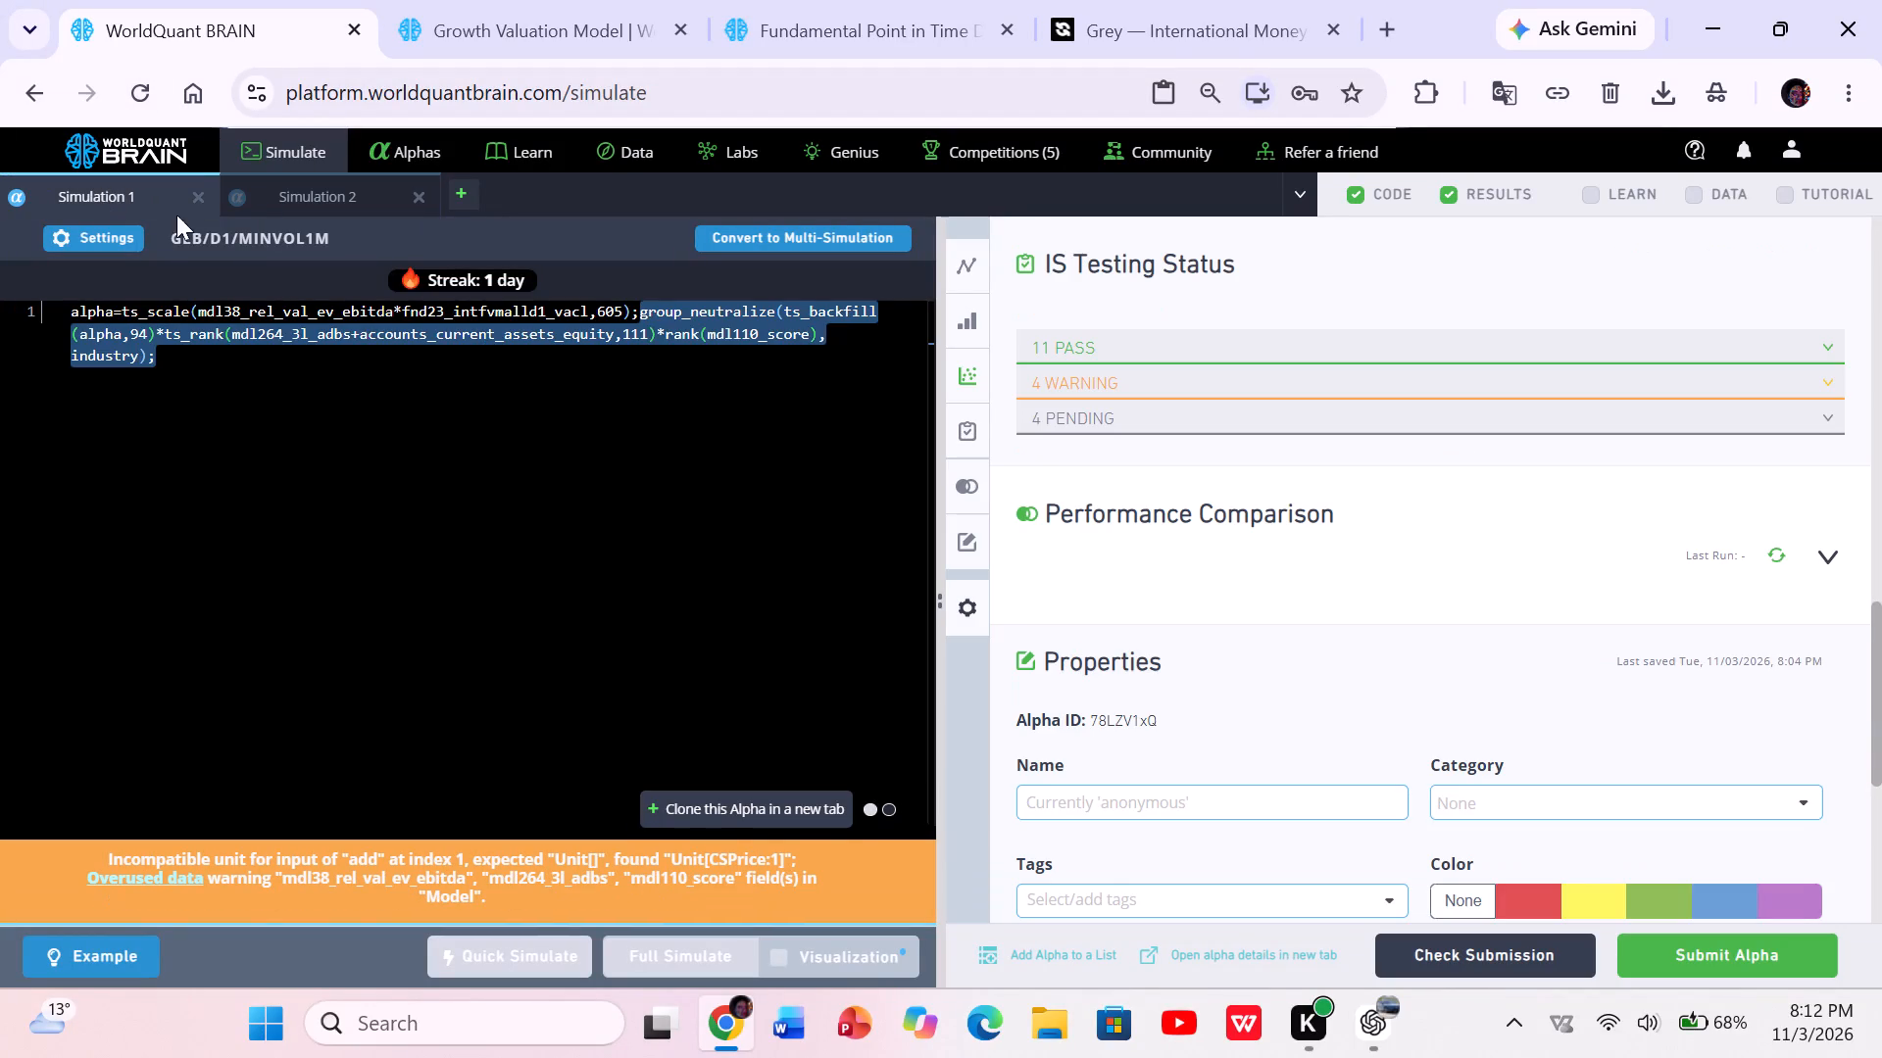
scroll(1444, 455, up, 3)
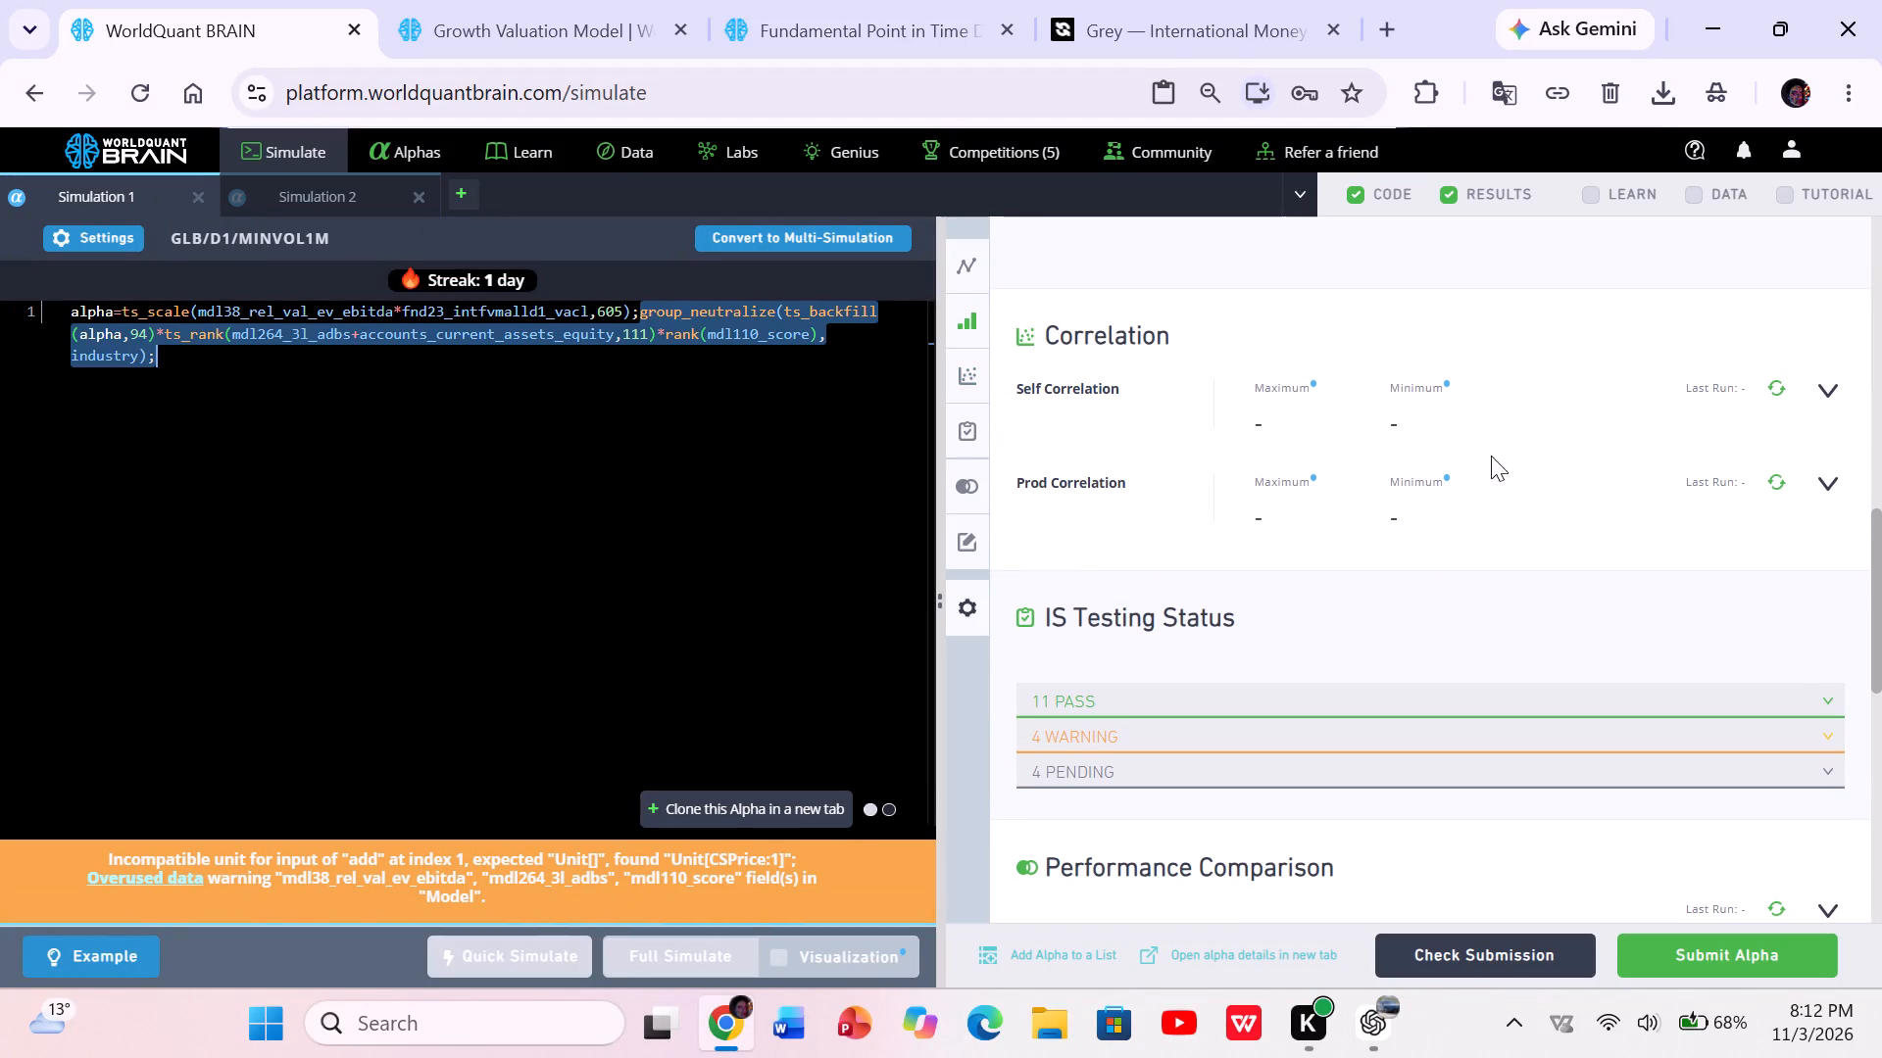
click(1776, 482)
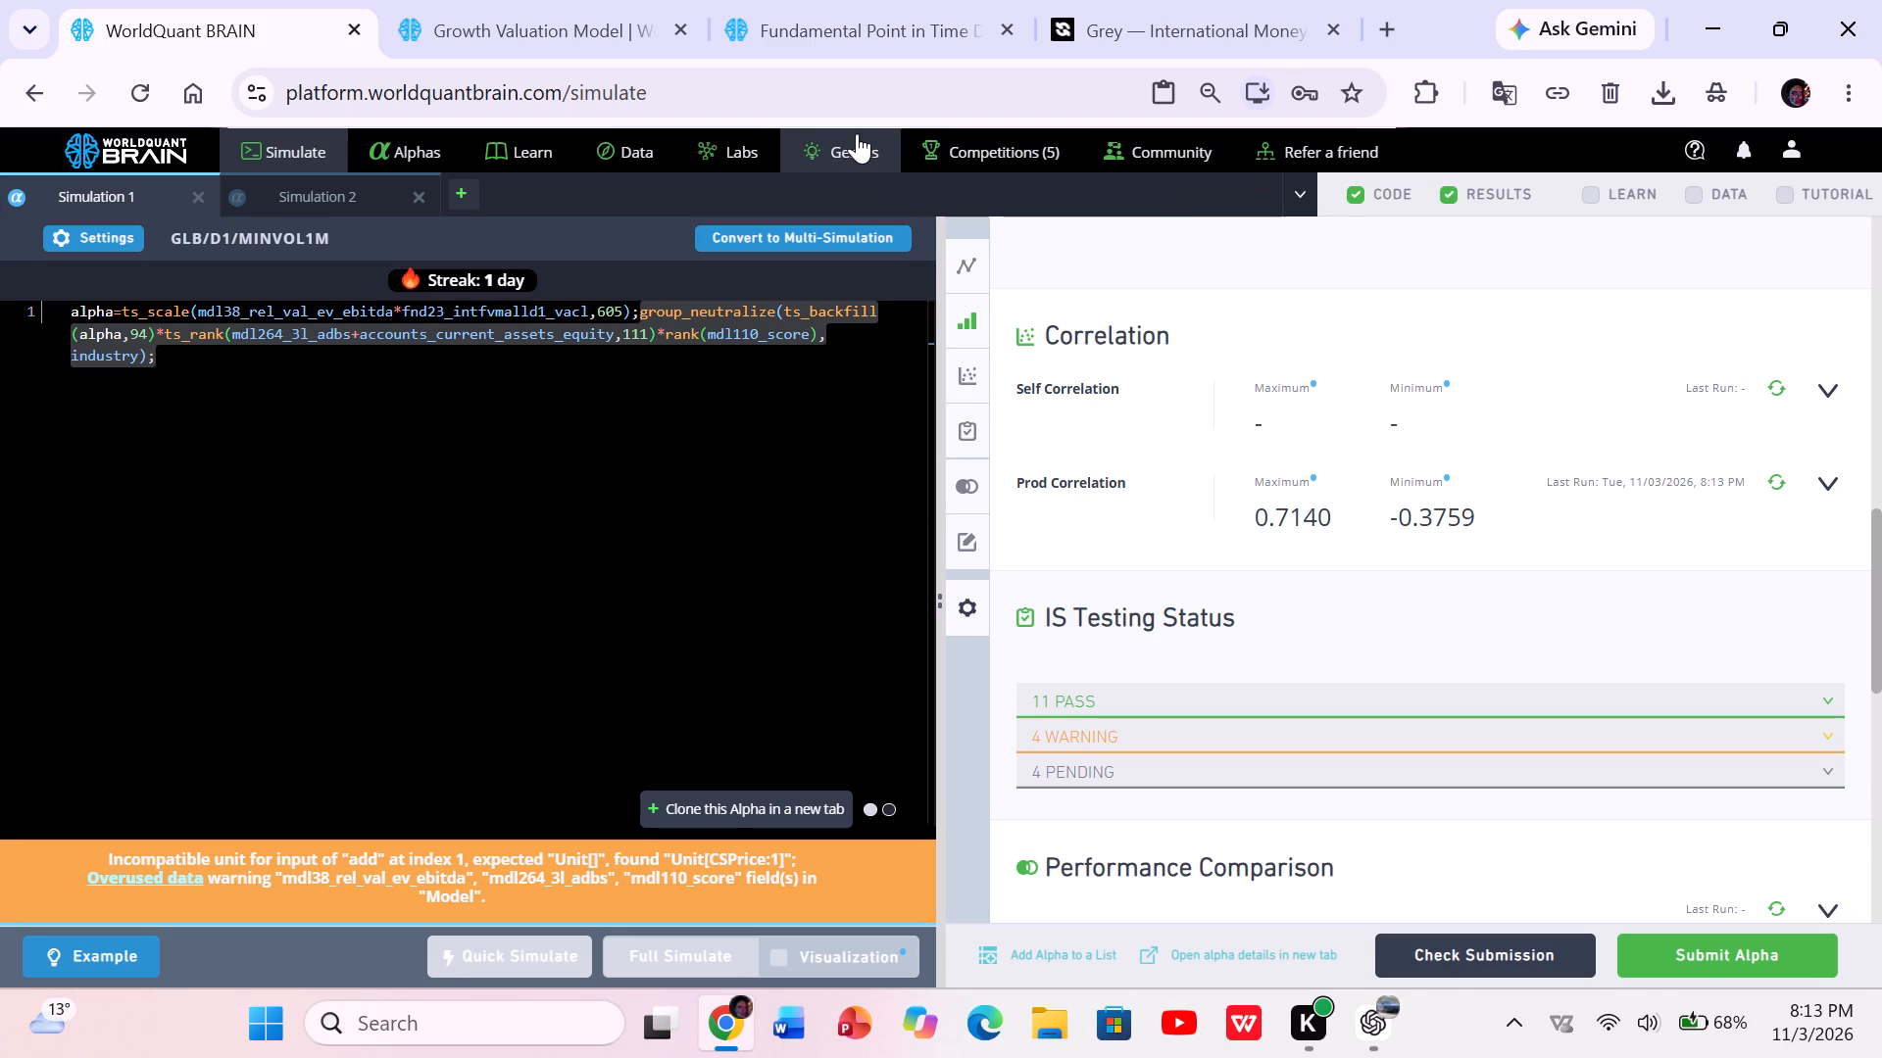
Set the decay to 1 in the Simulation 1 settings, apply it, and run a full simulation.
click(105, 244)
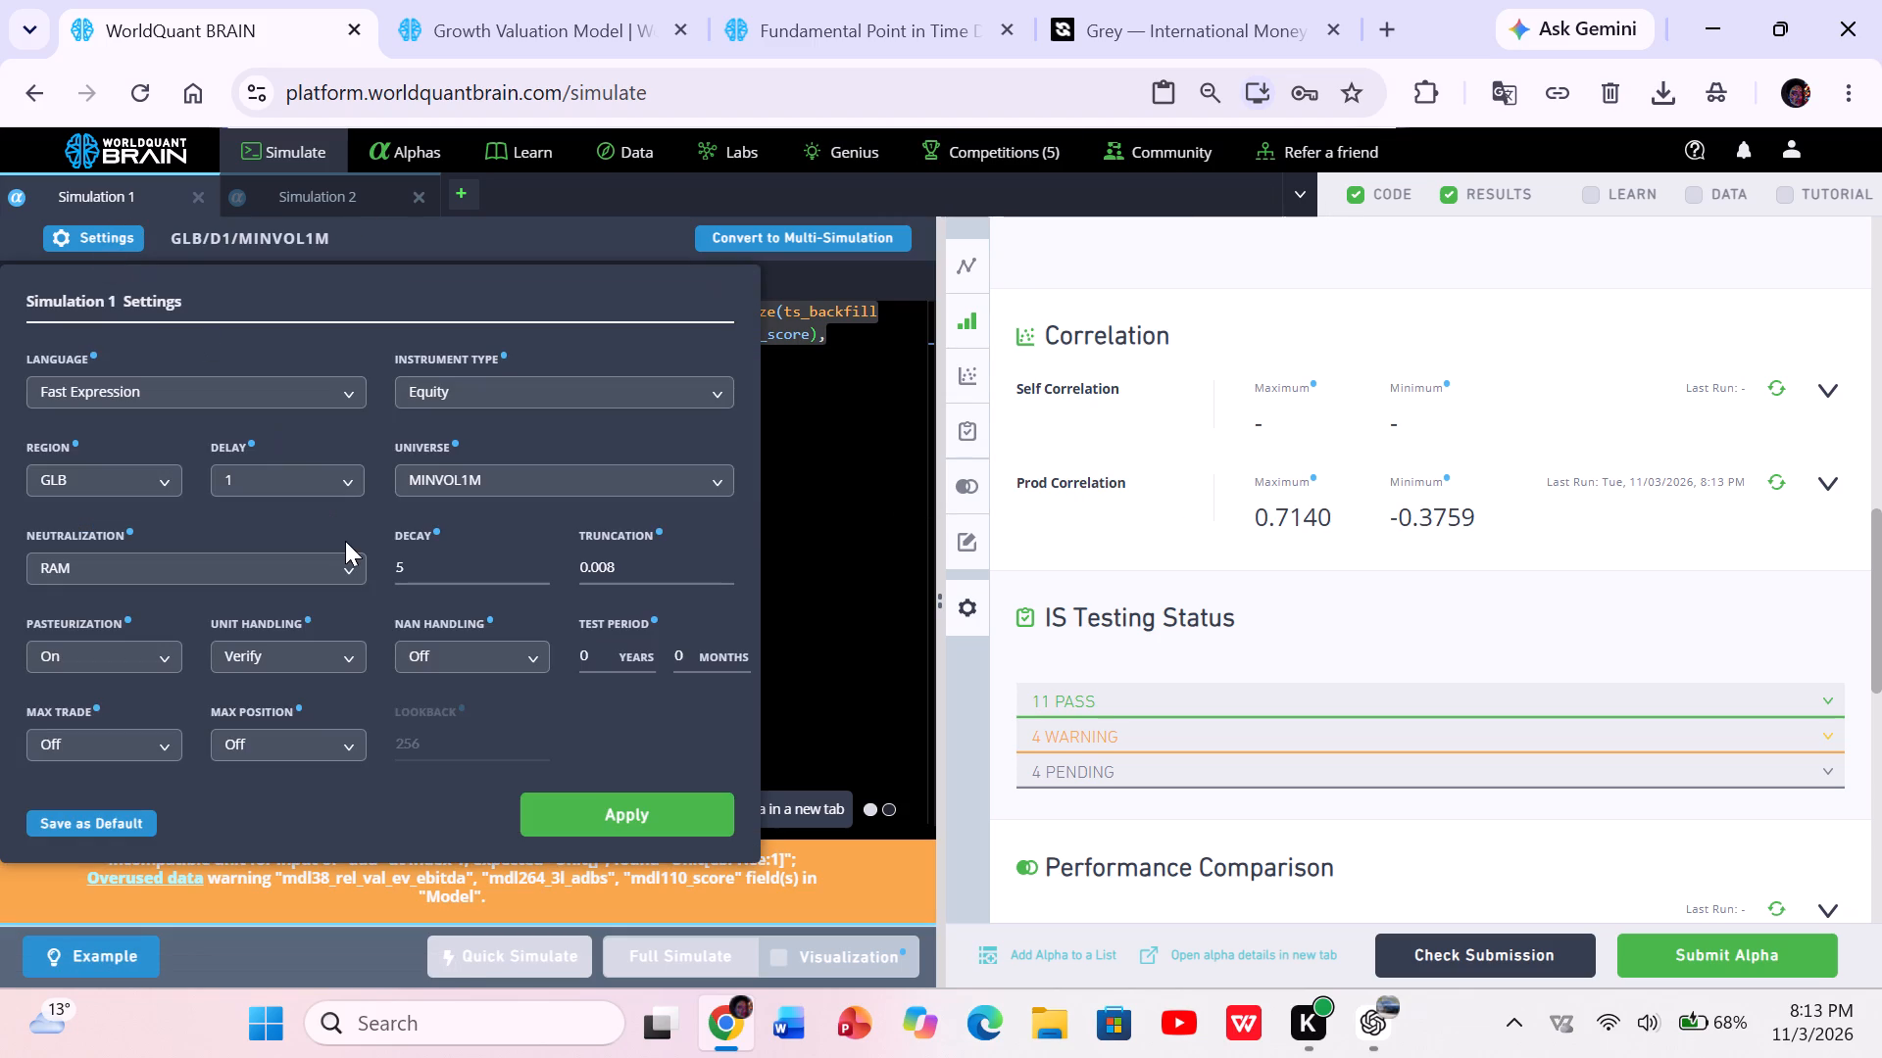
double_click(536, 573)
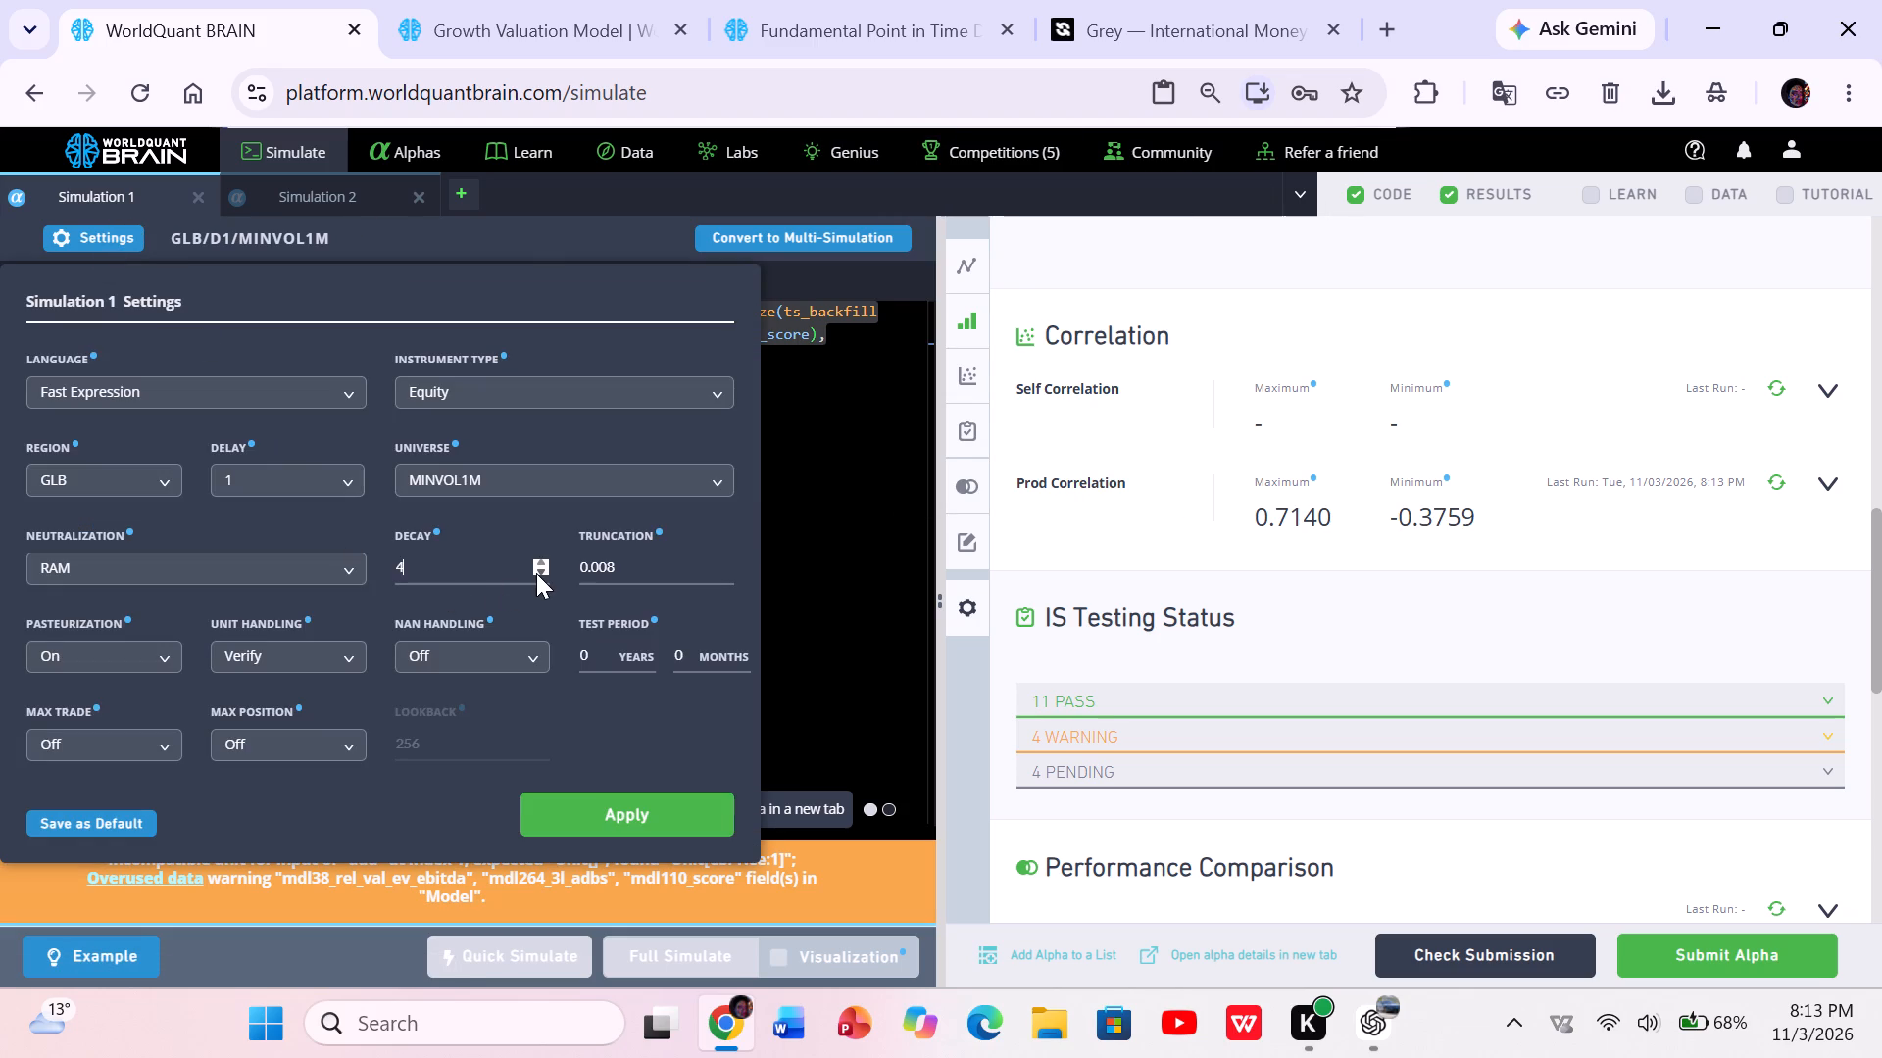
double_click(536, 573)
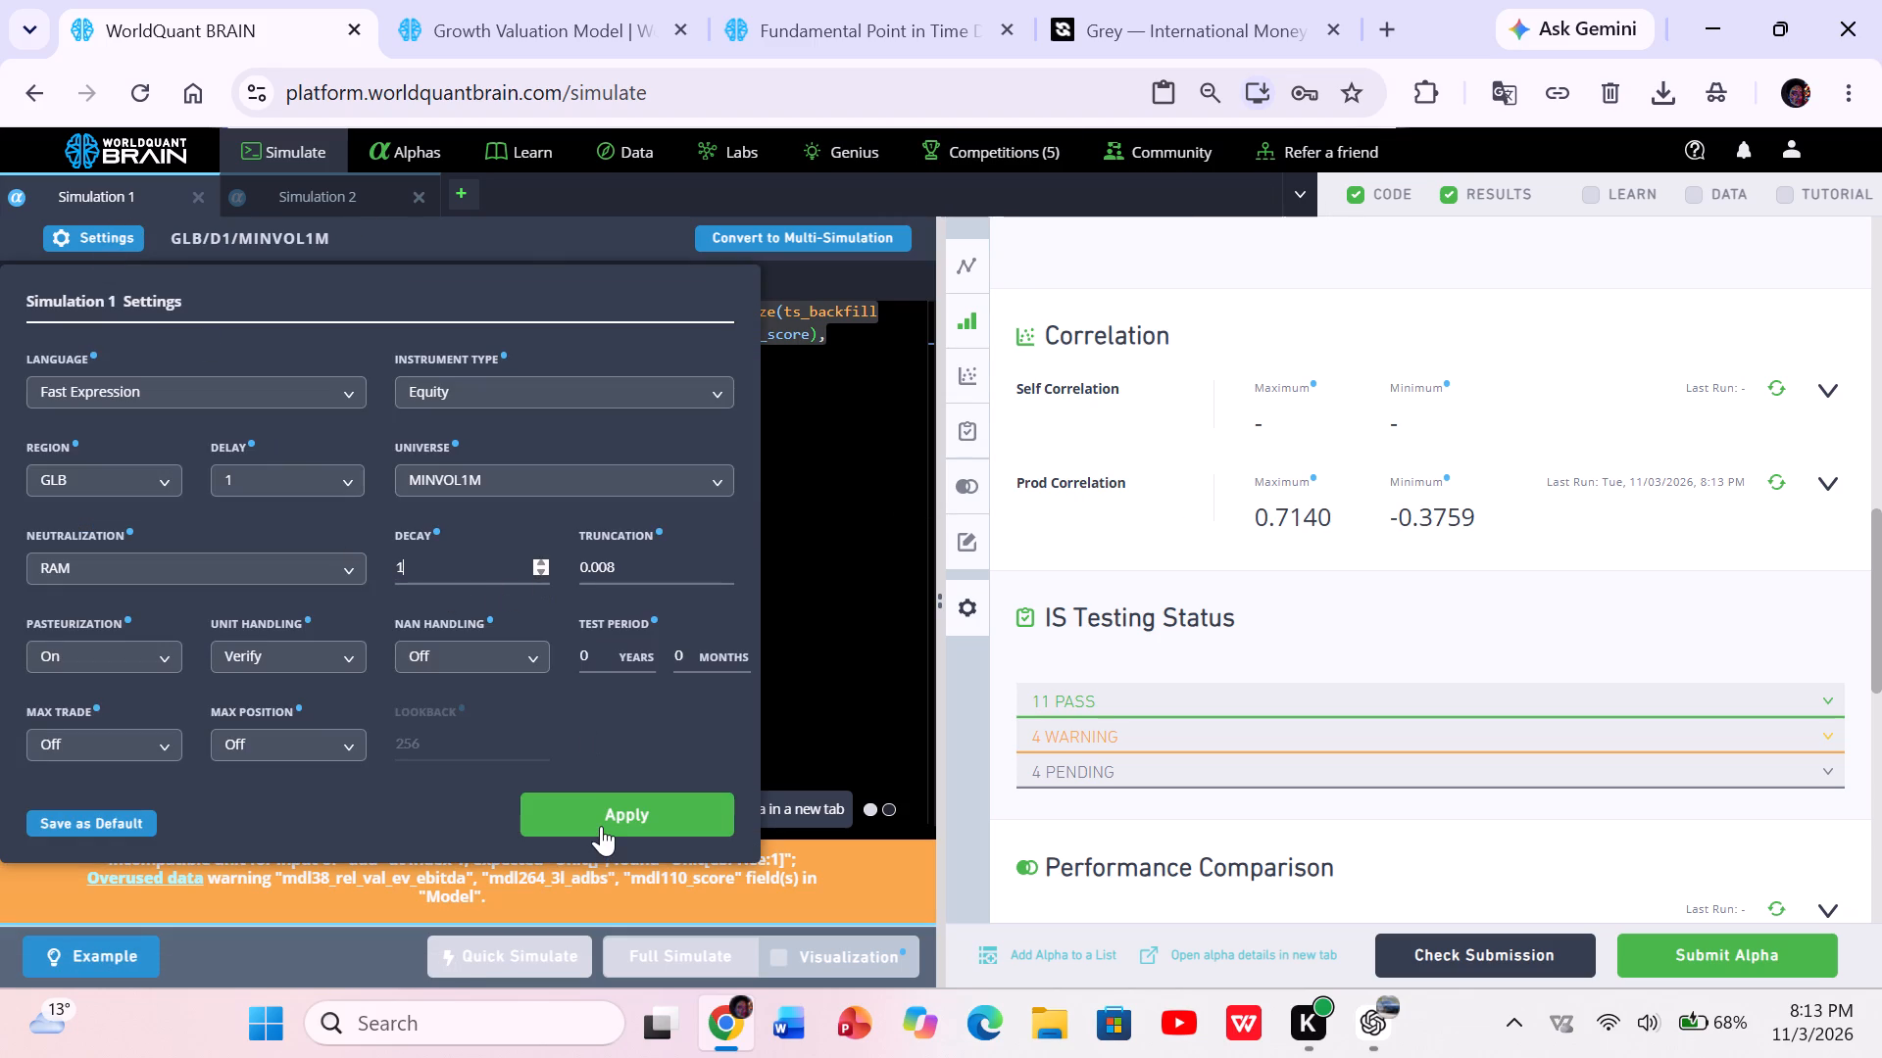
click(601, 826)
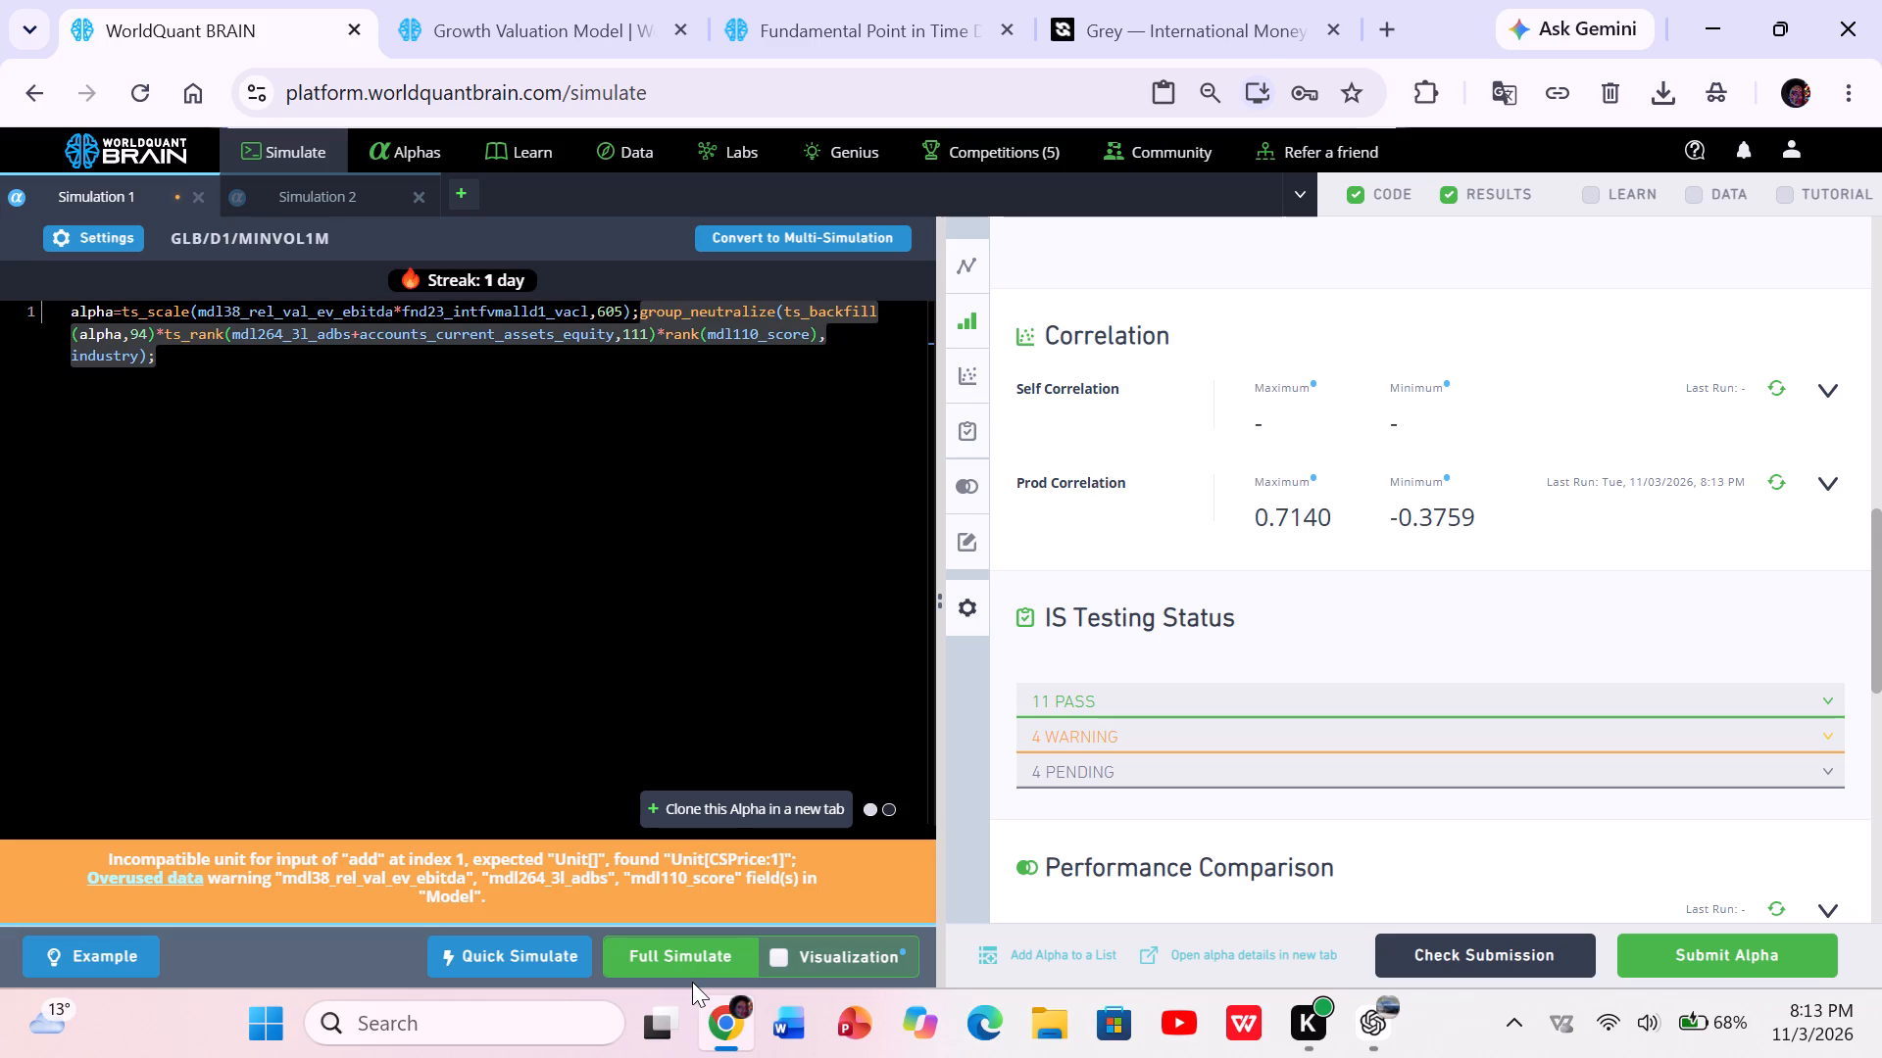
click(666, 965)
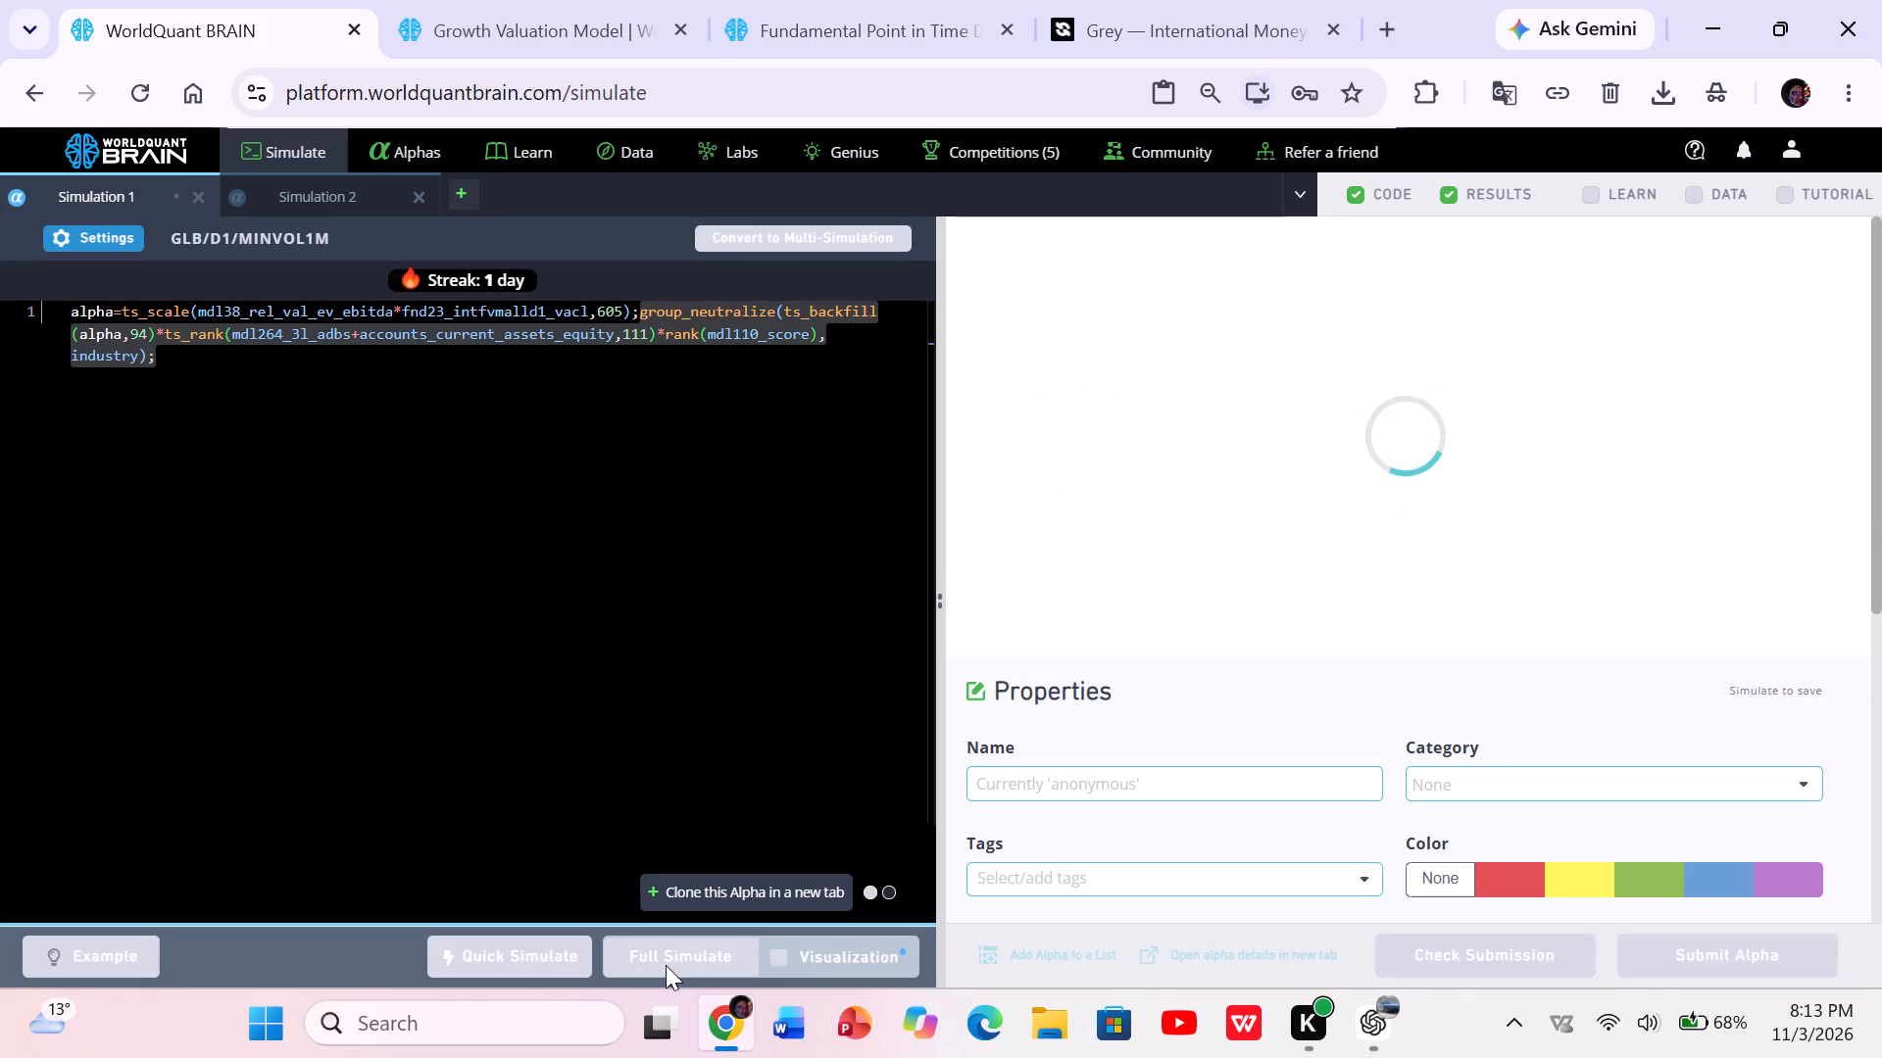
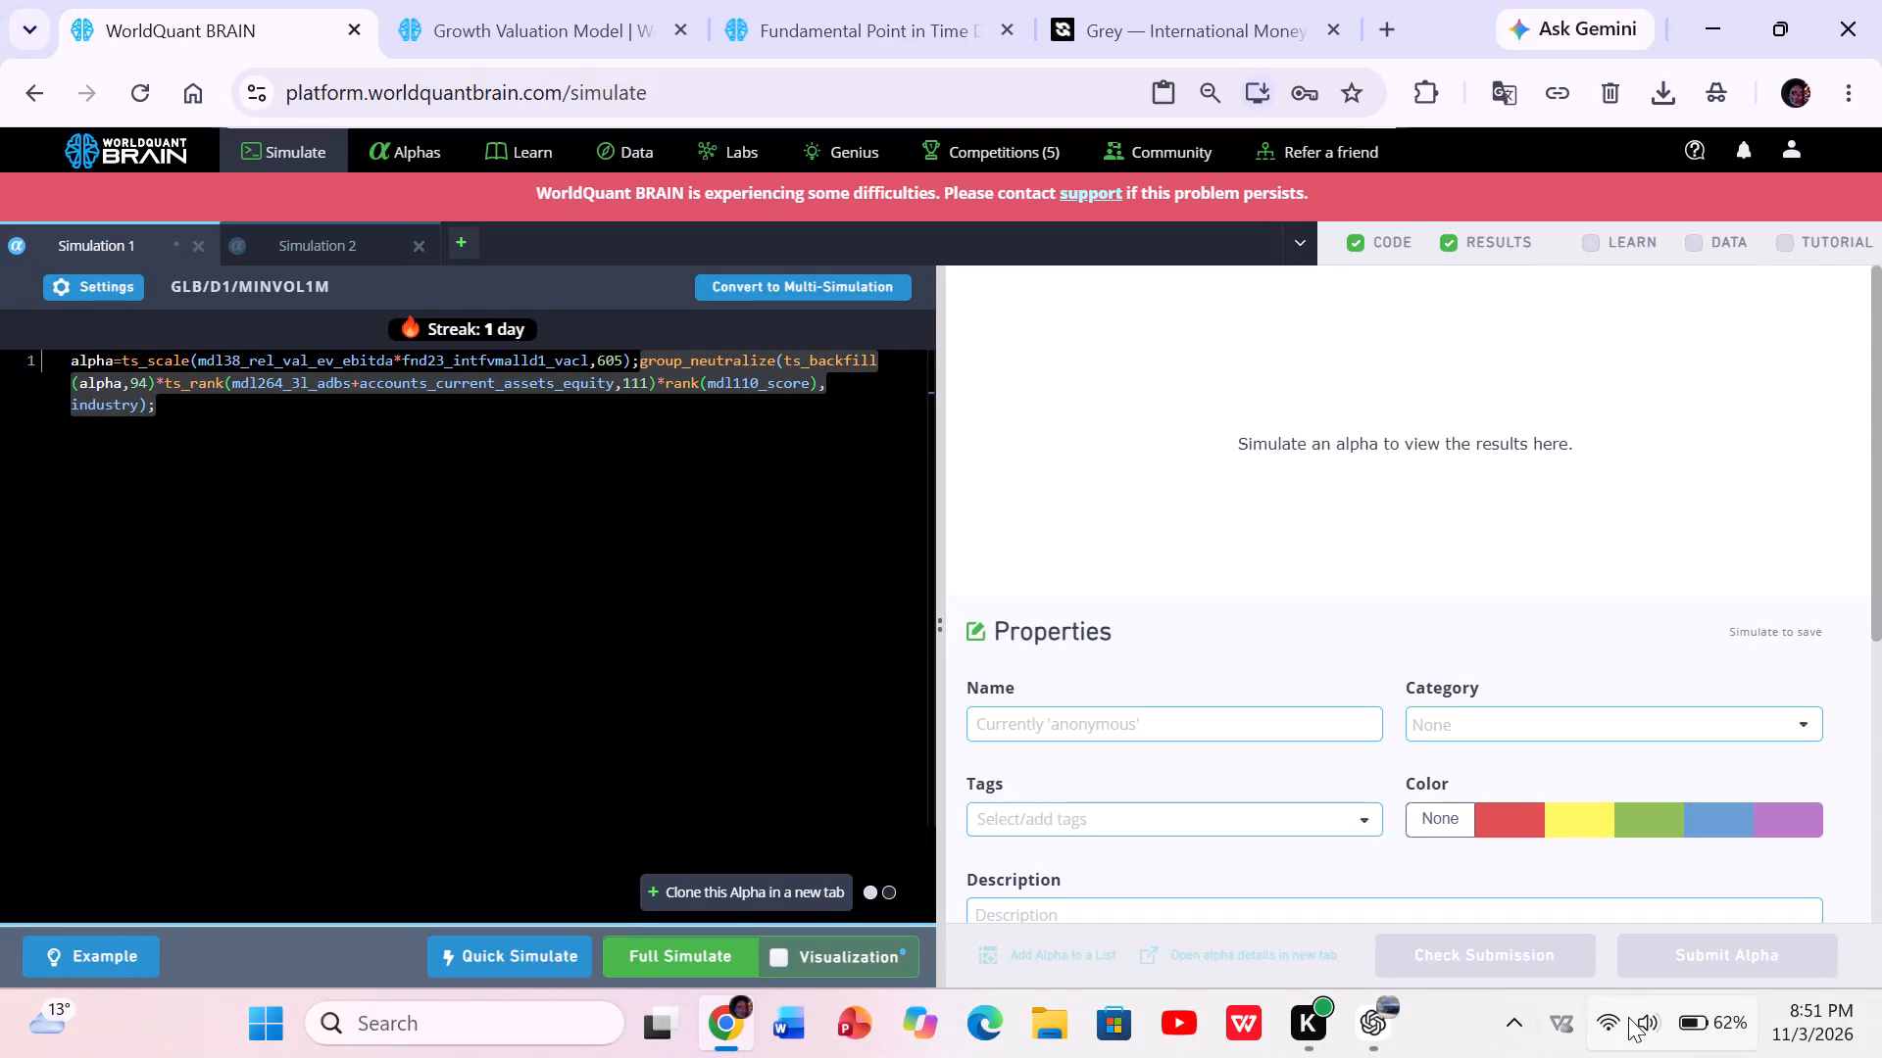
Lower the display brightness to about a quarter in the Windows quick settings.
click(1628, 1017)
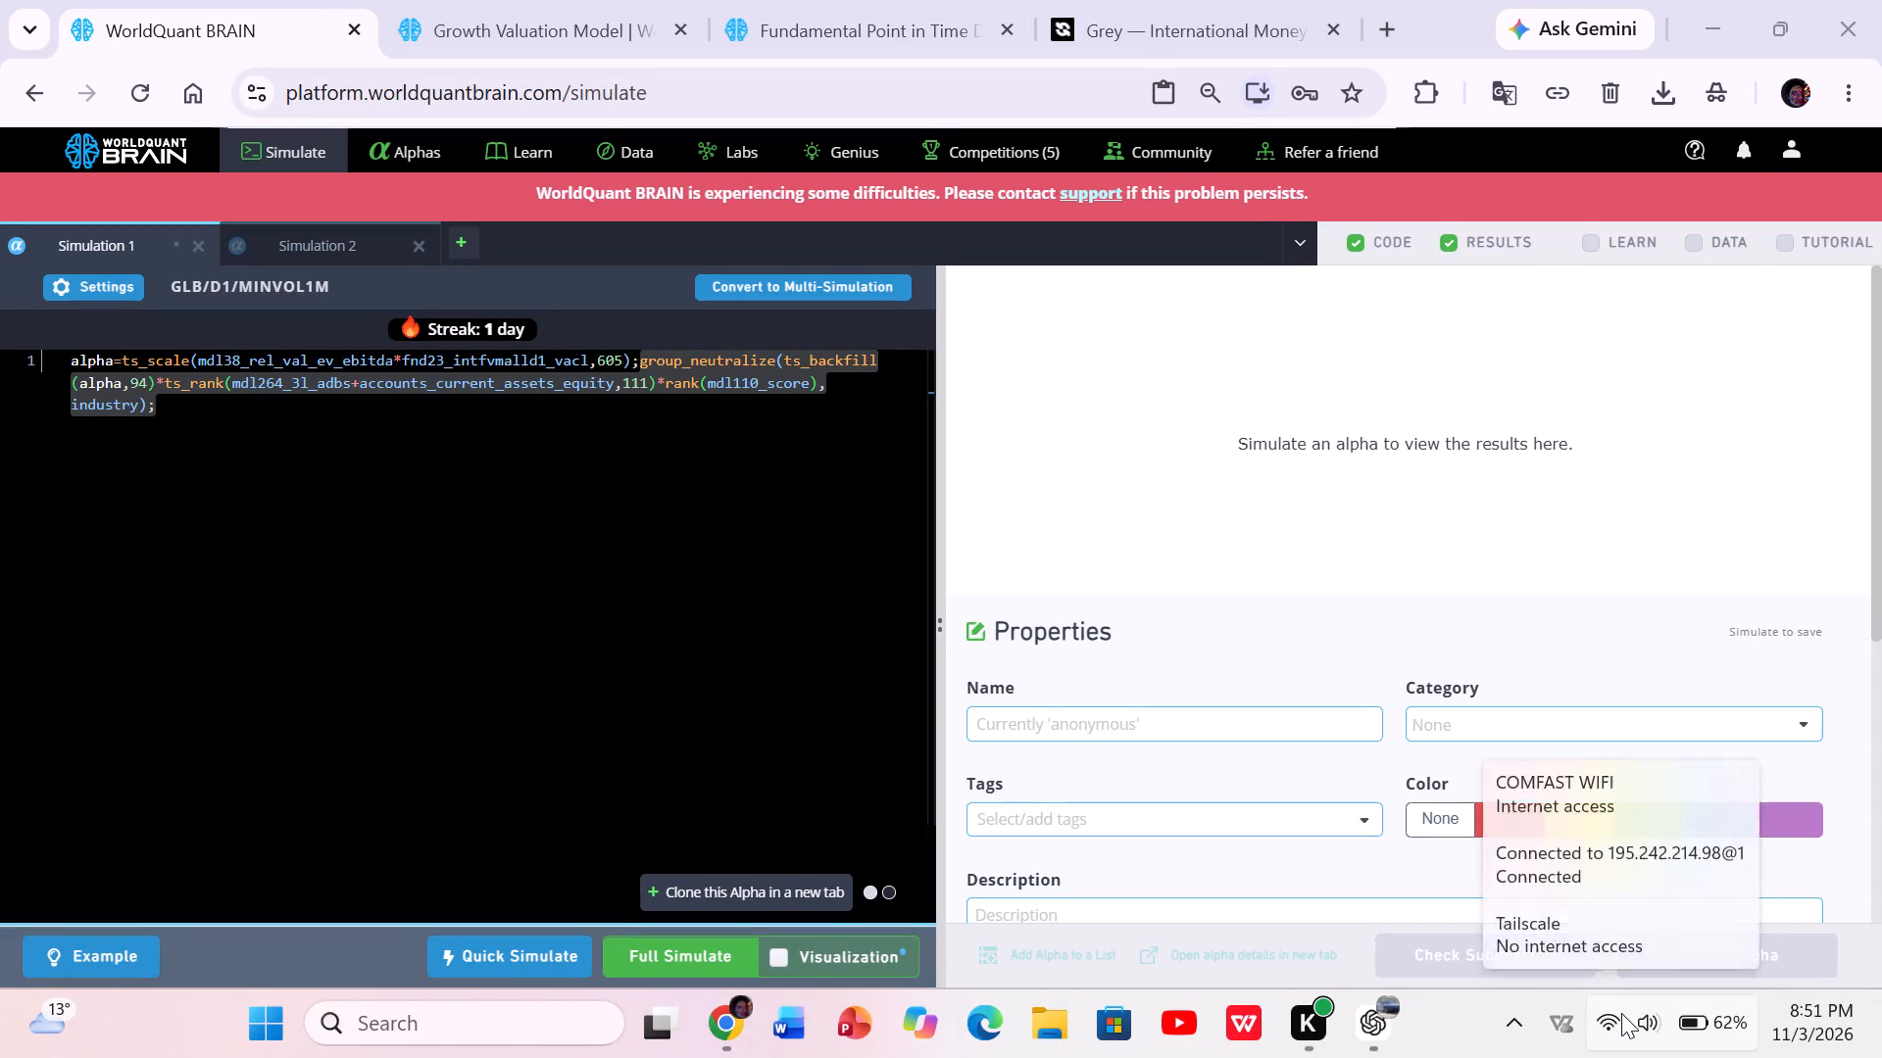
click(1621, 1013)
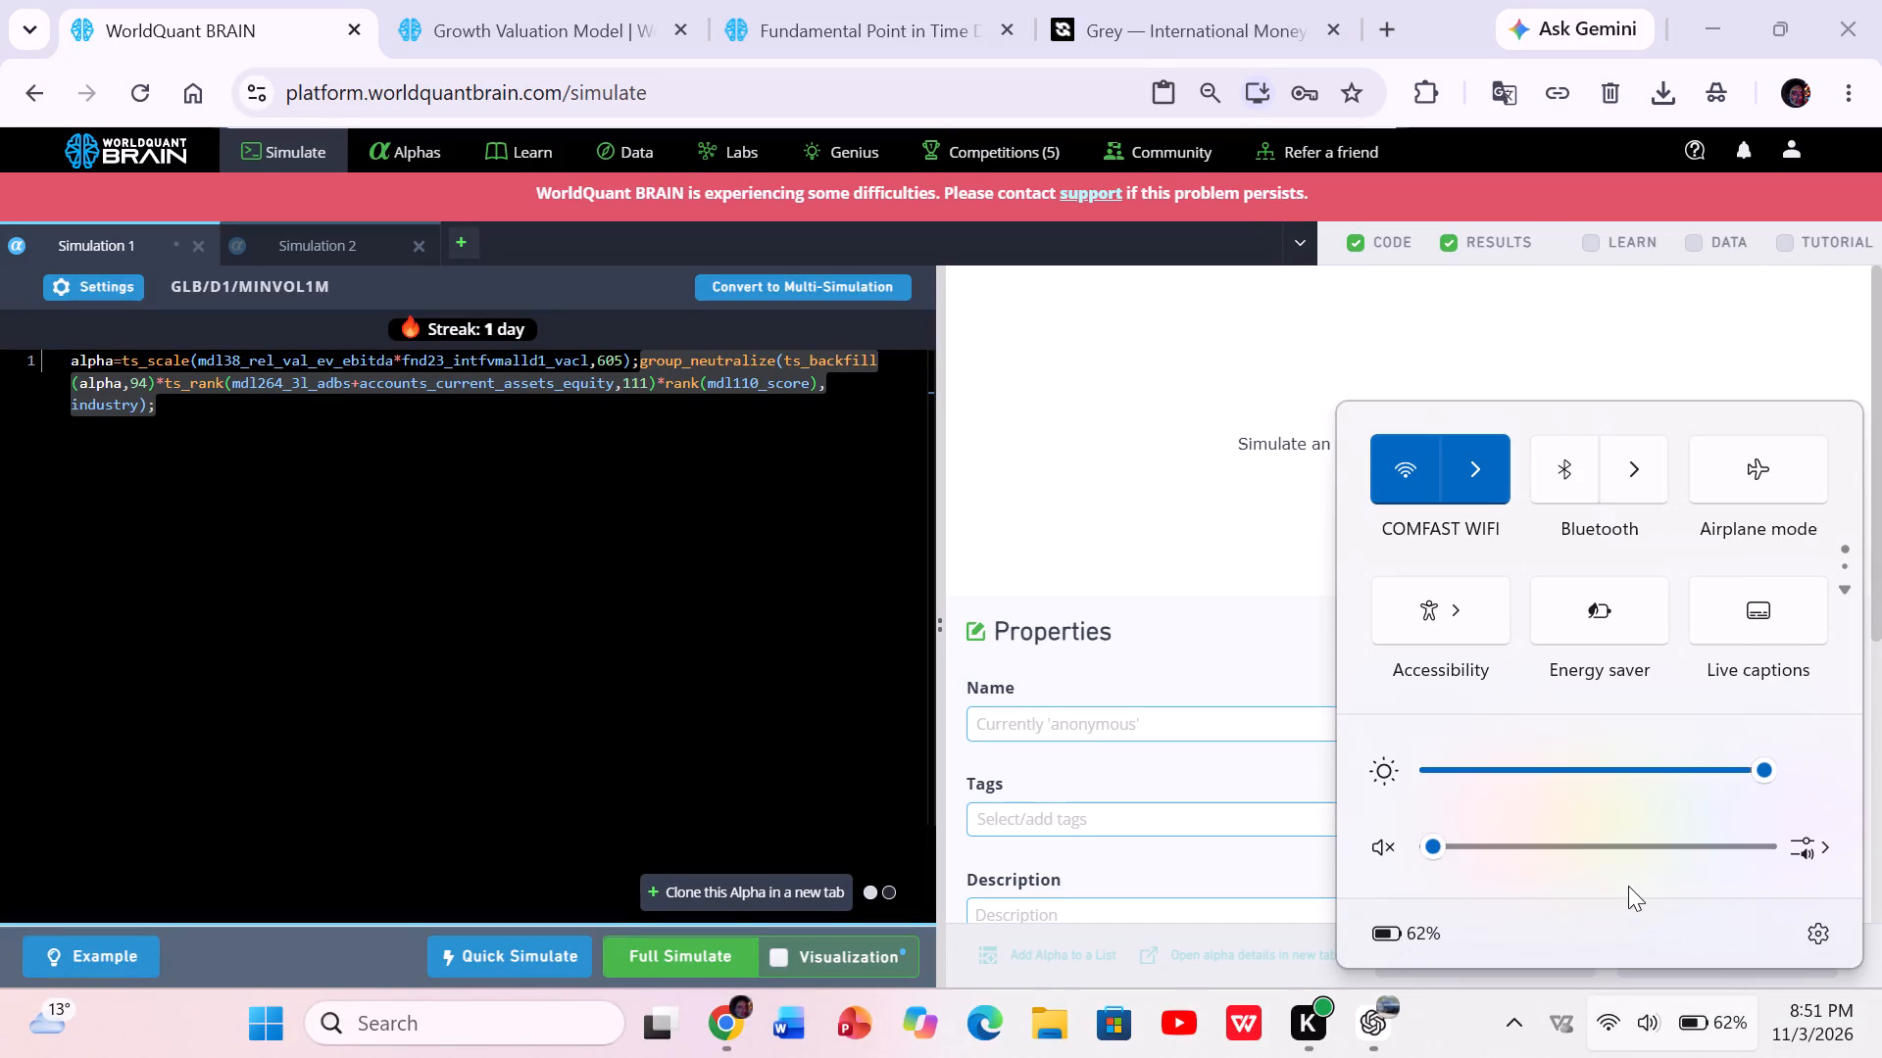
click(1516, 769)
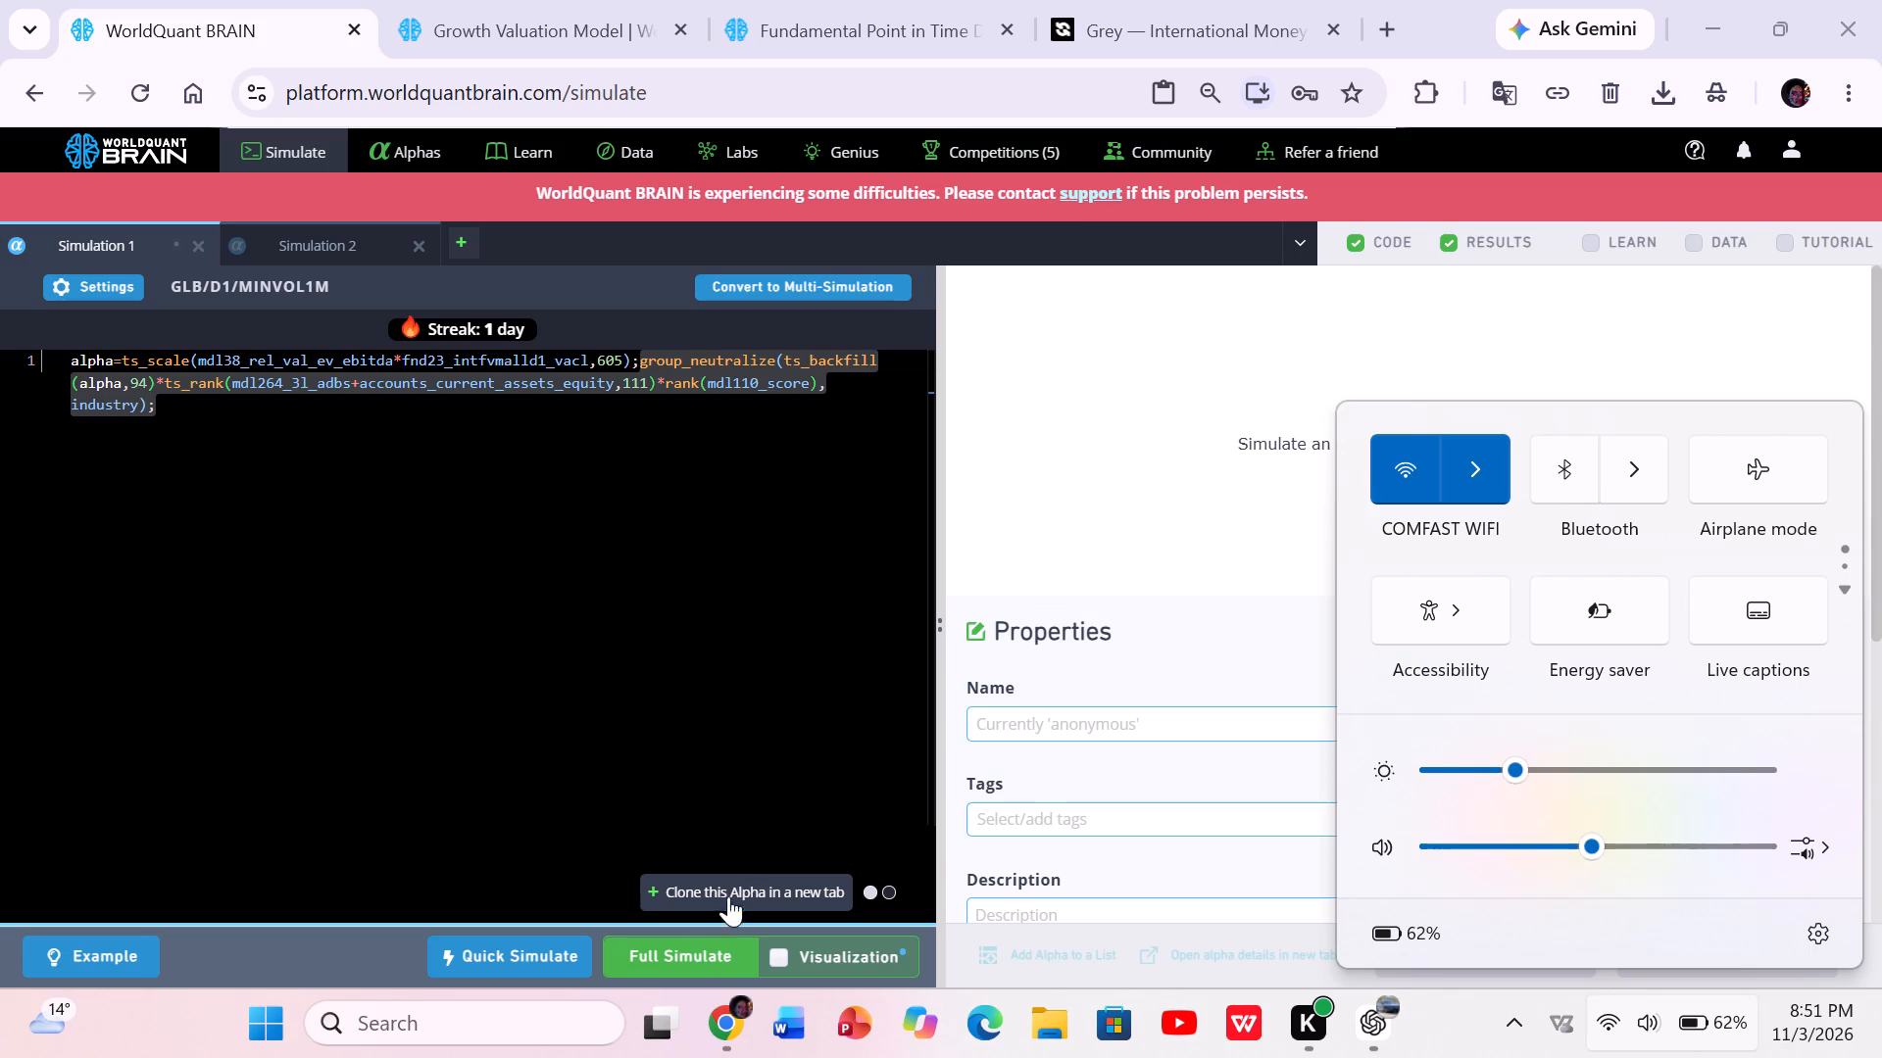
Run the full simulation of the Simulation 1 alpha again.
click(700, 942)
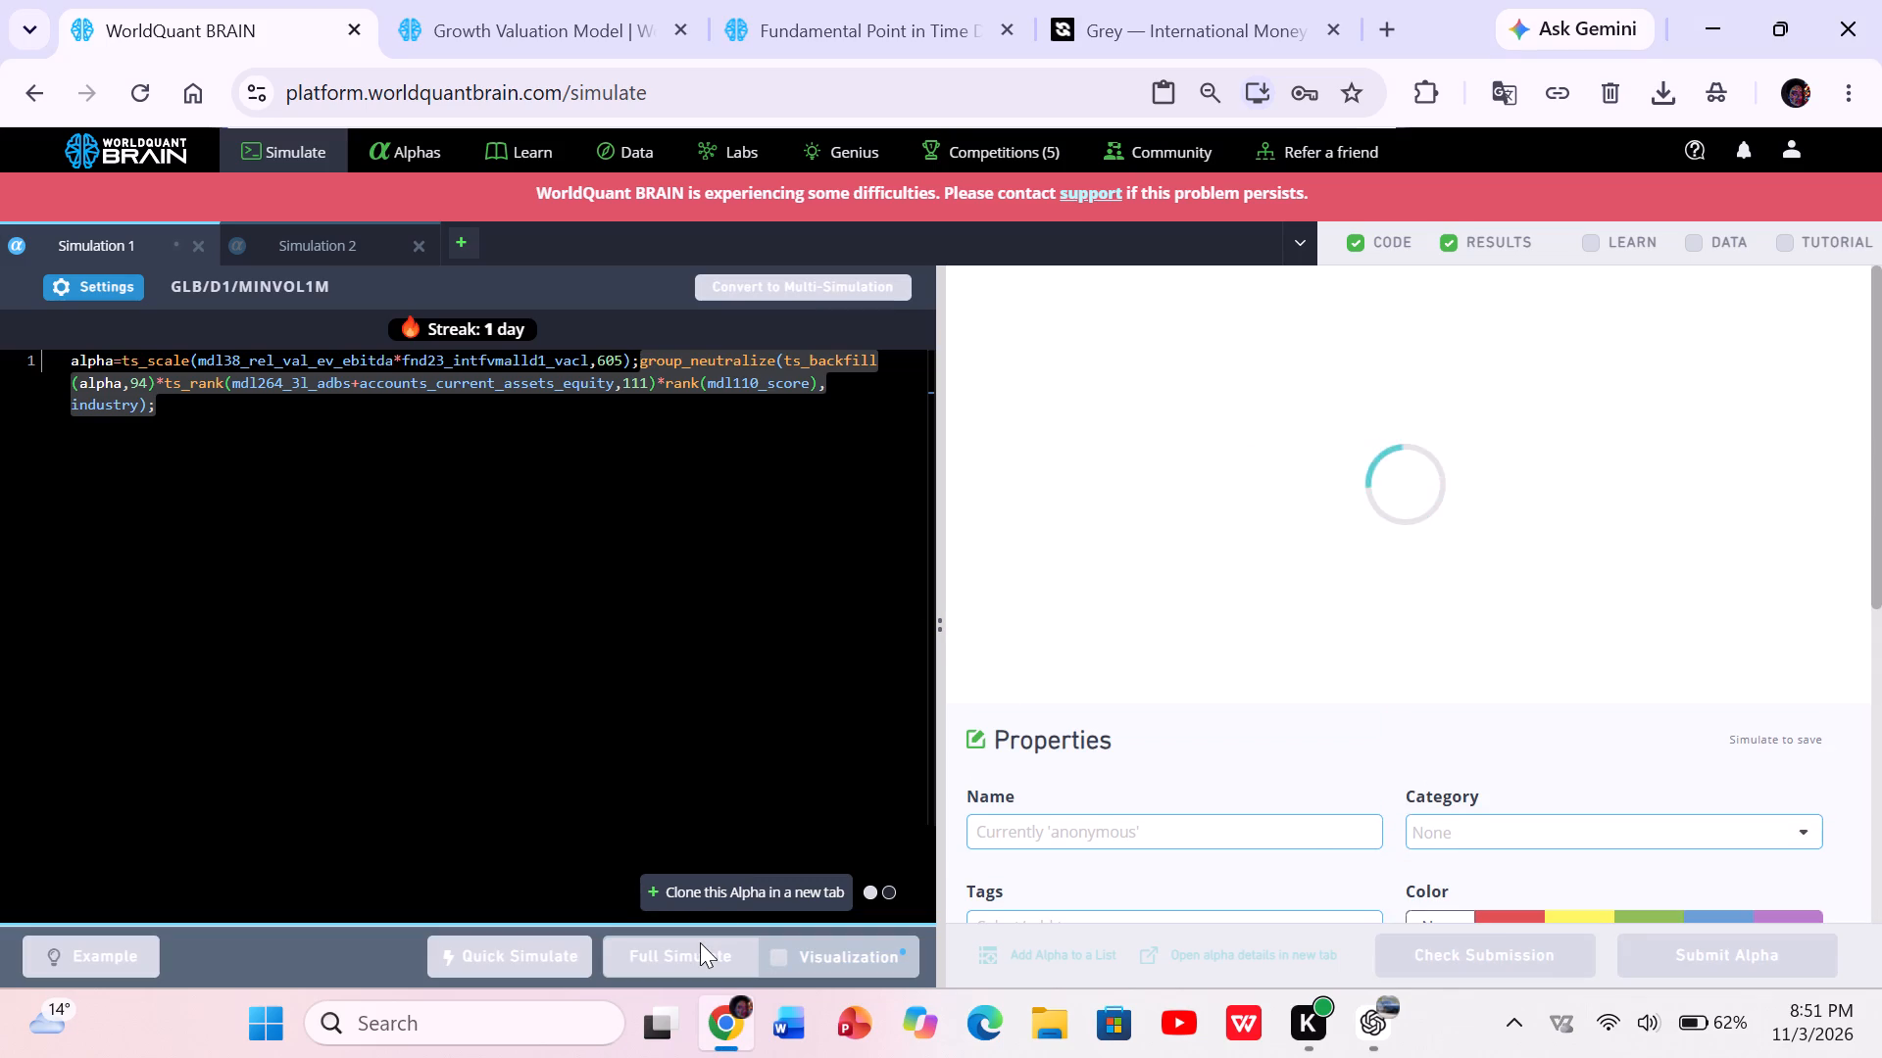
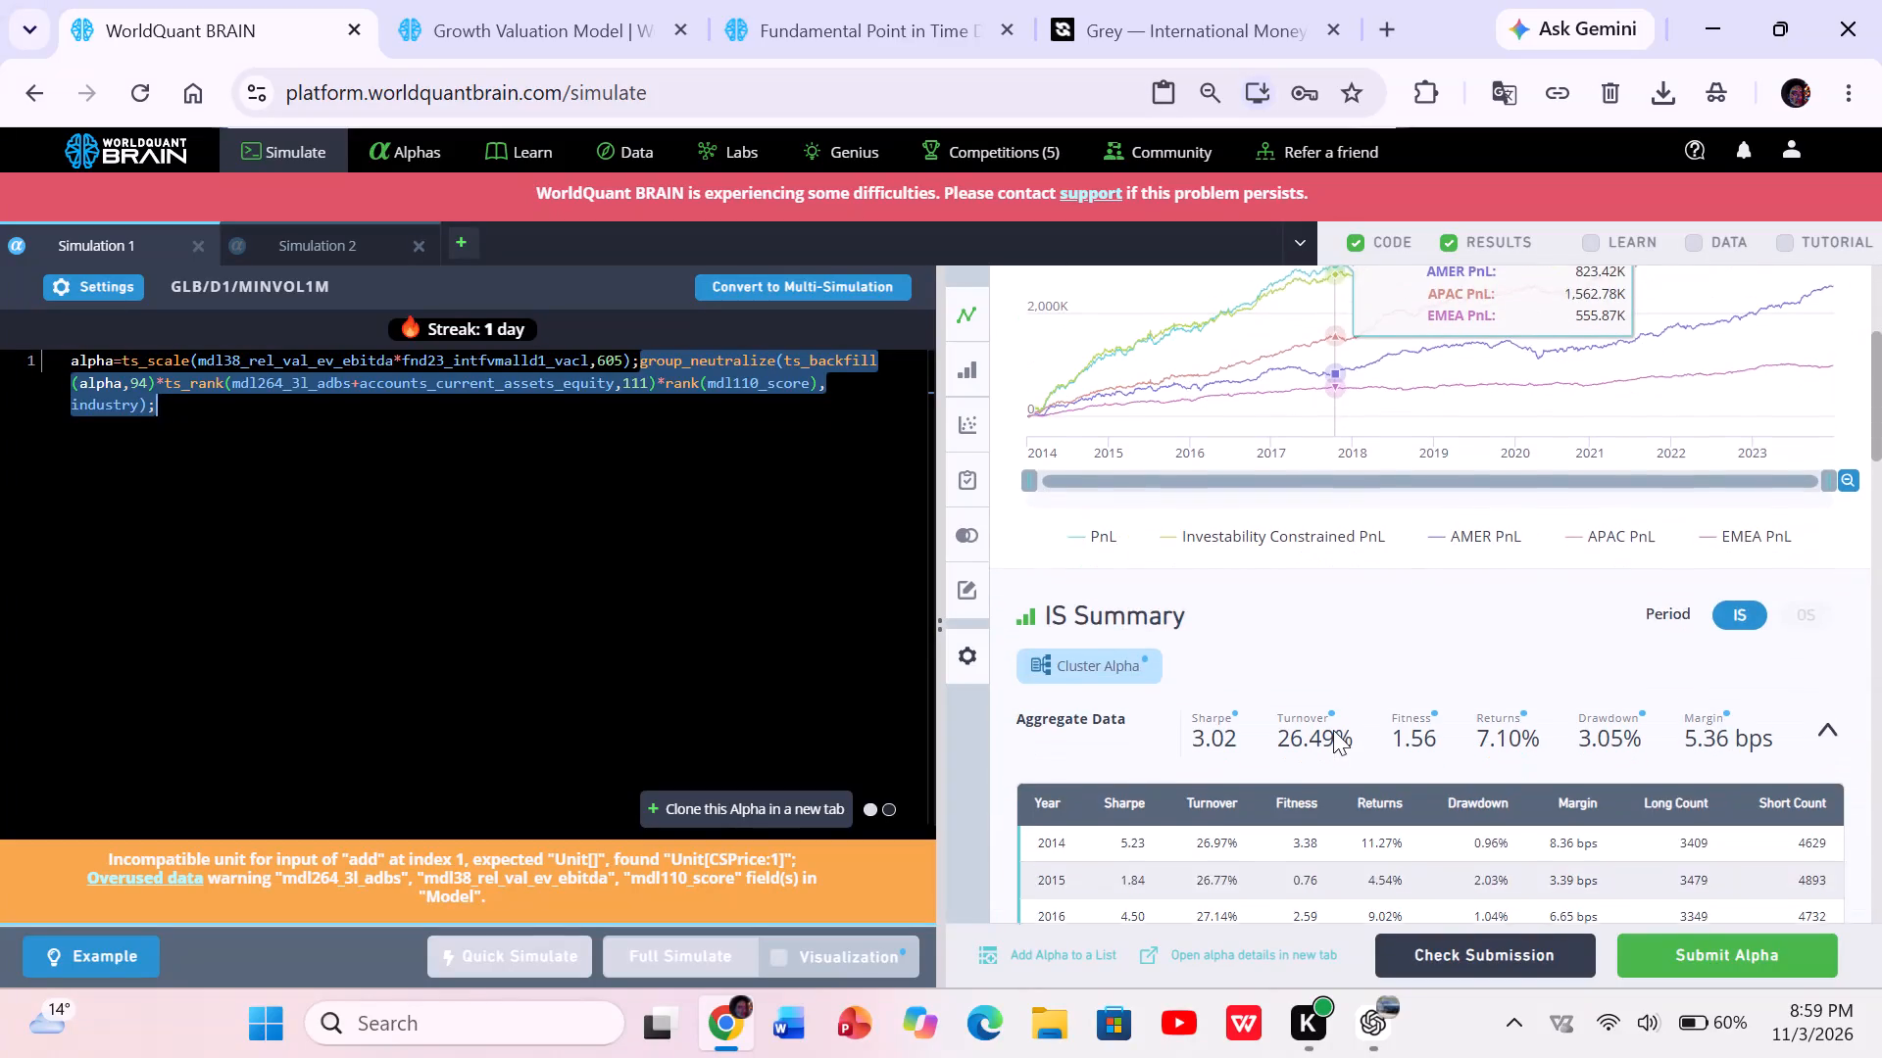
Run the Prod Correlation calculation on the new simulation results of the Simulation 1 alpha.
scroll(1333, 730, down, 4)
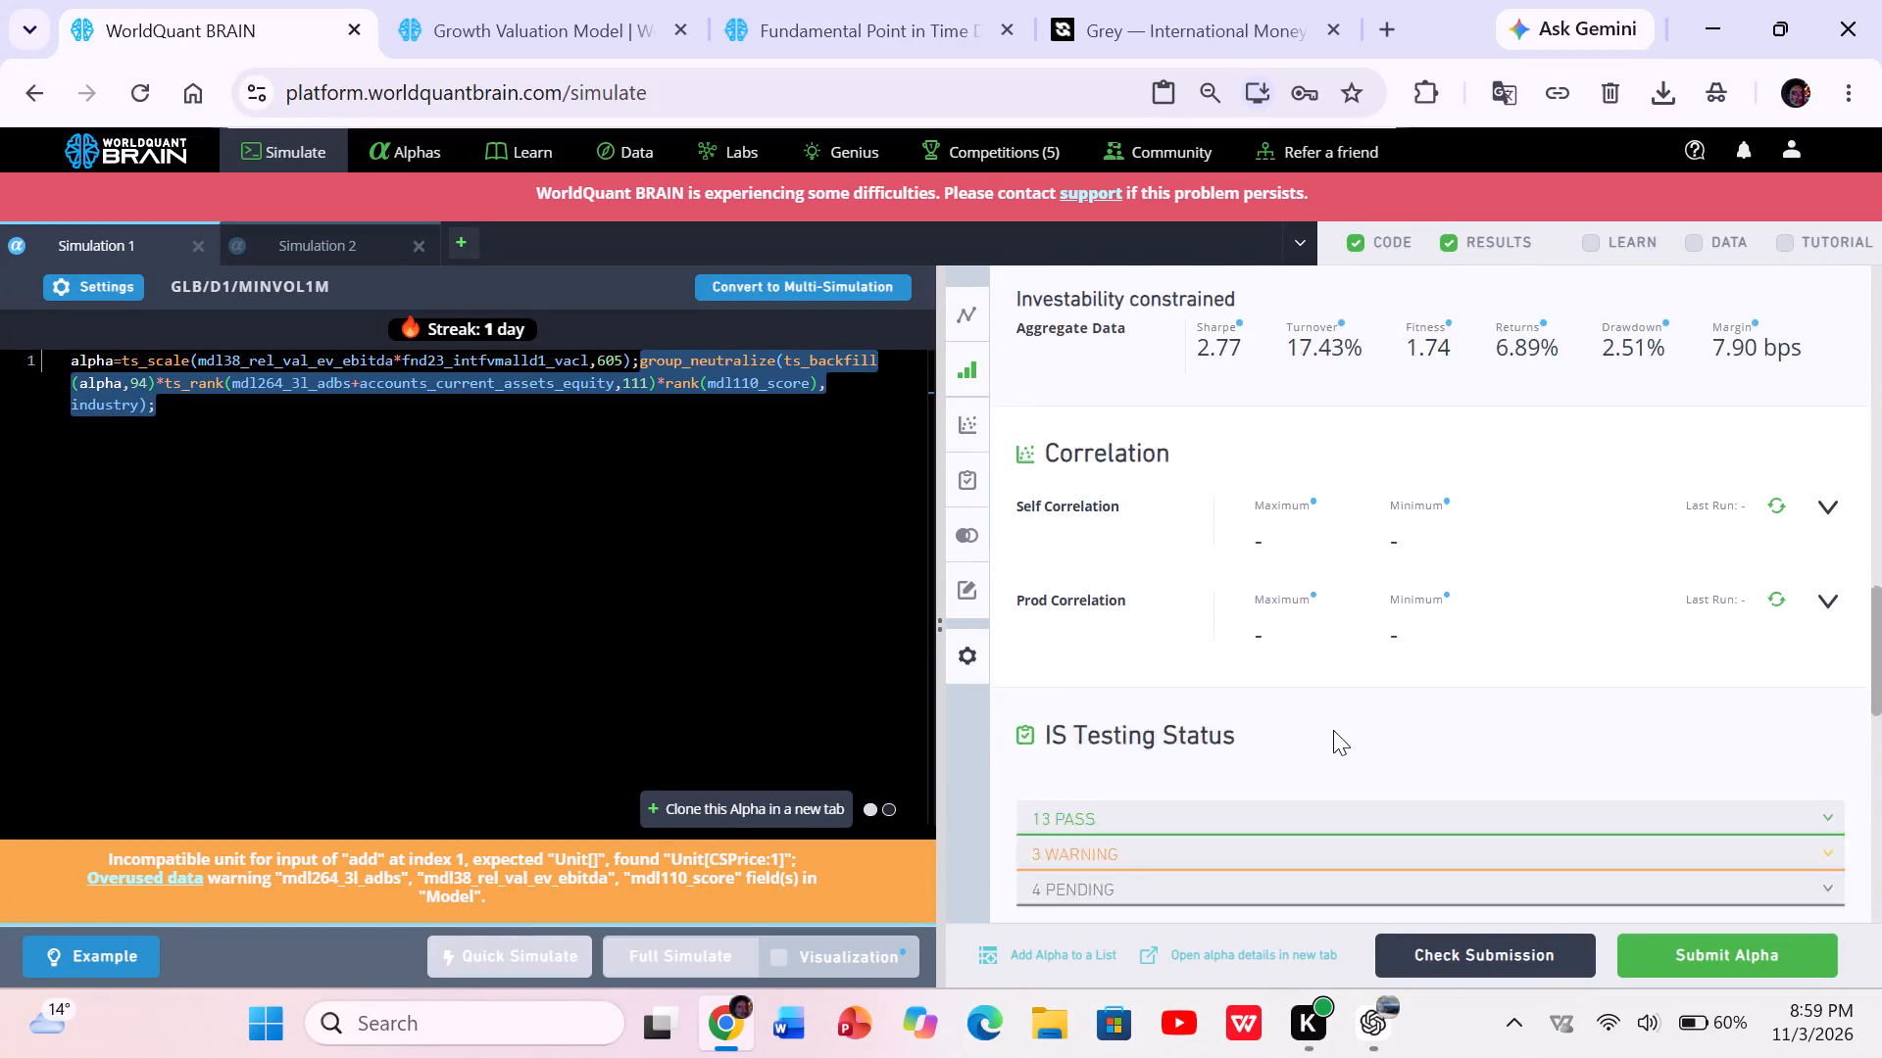
scroll(1333, 730, down, 1)
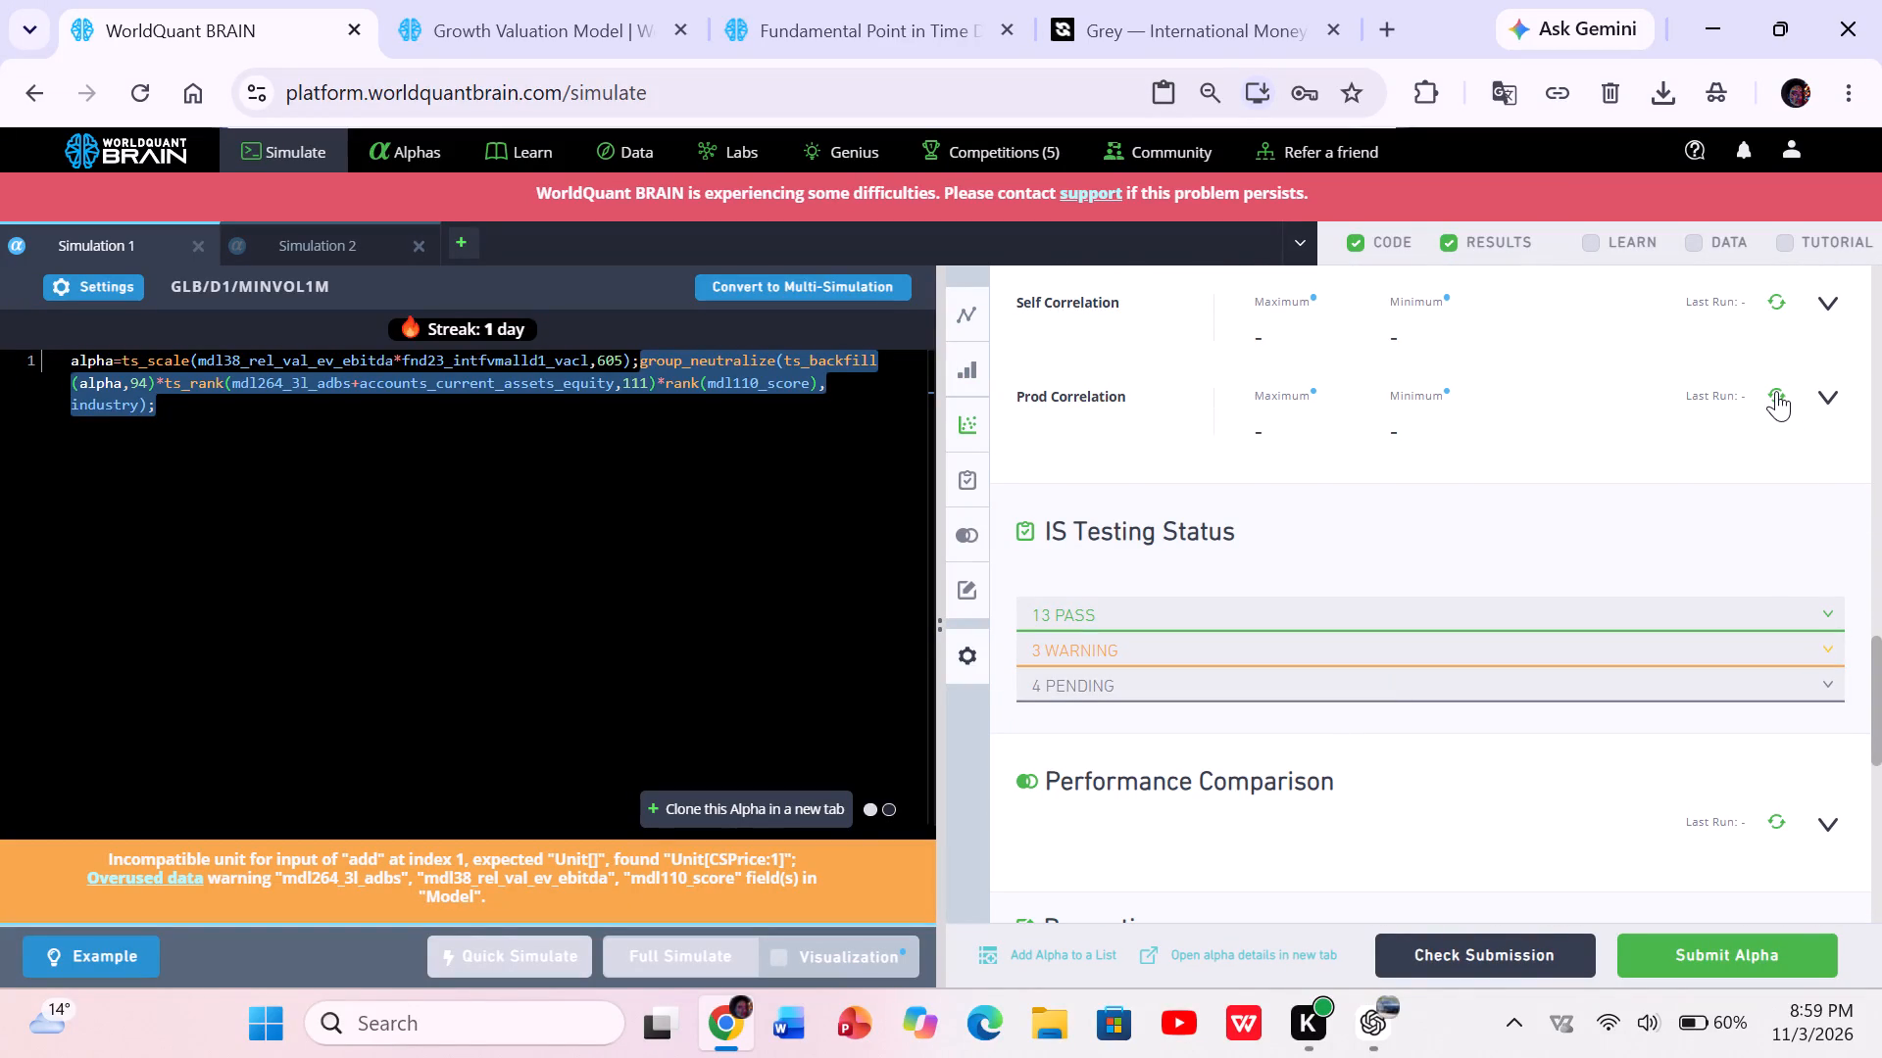
click(1776, 391)
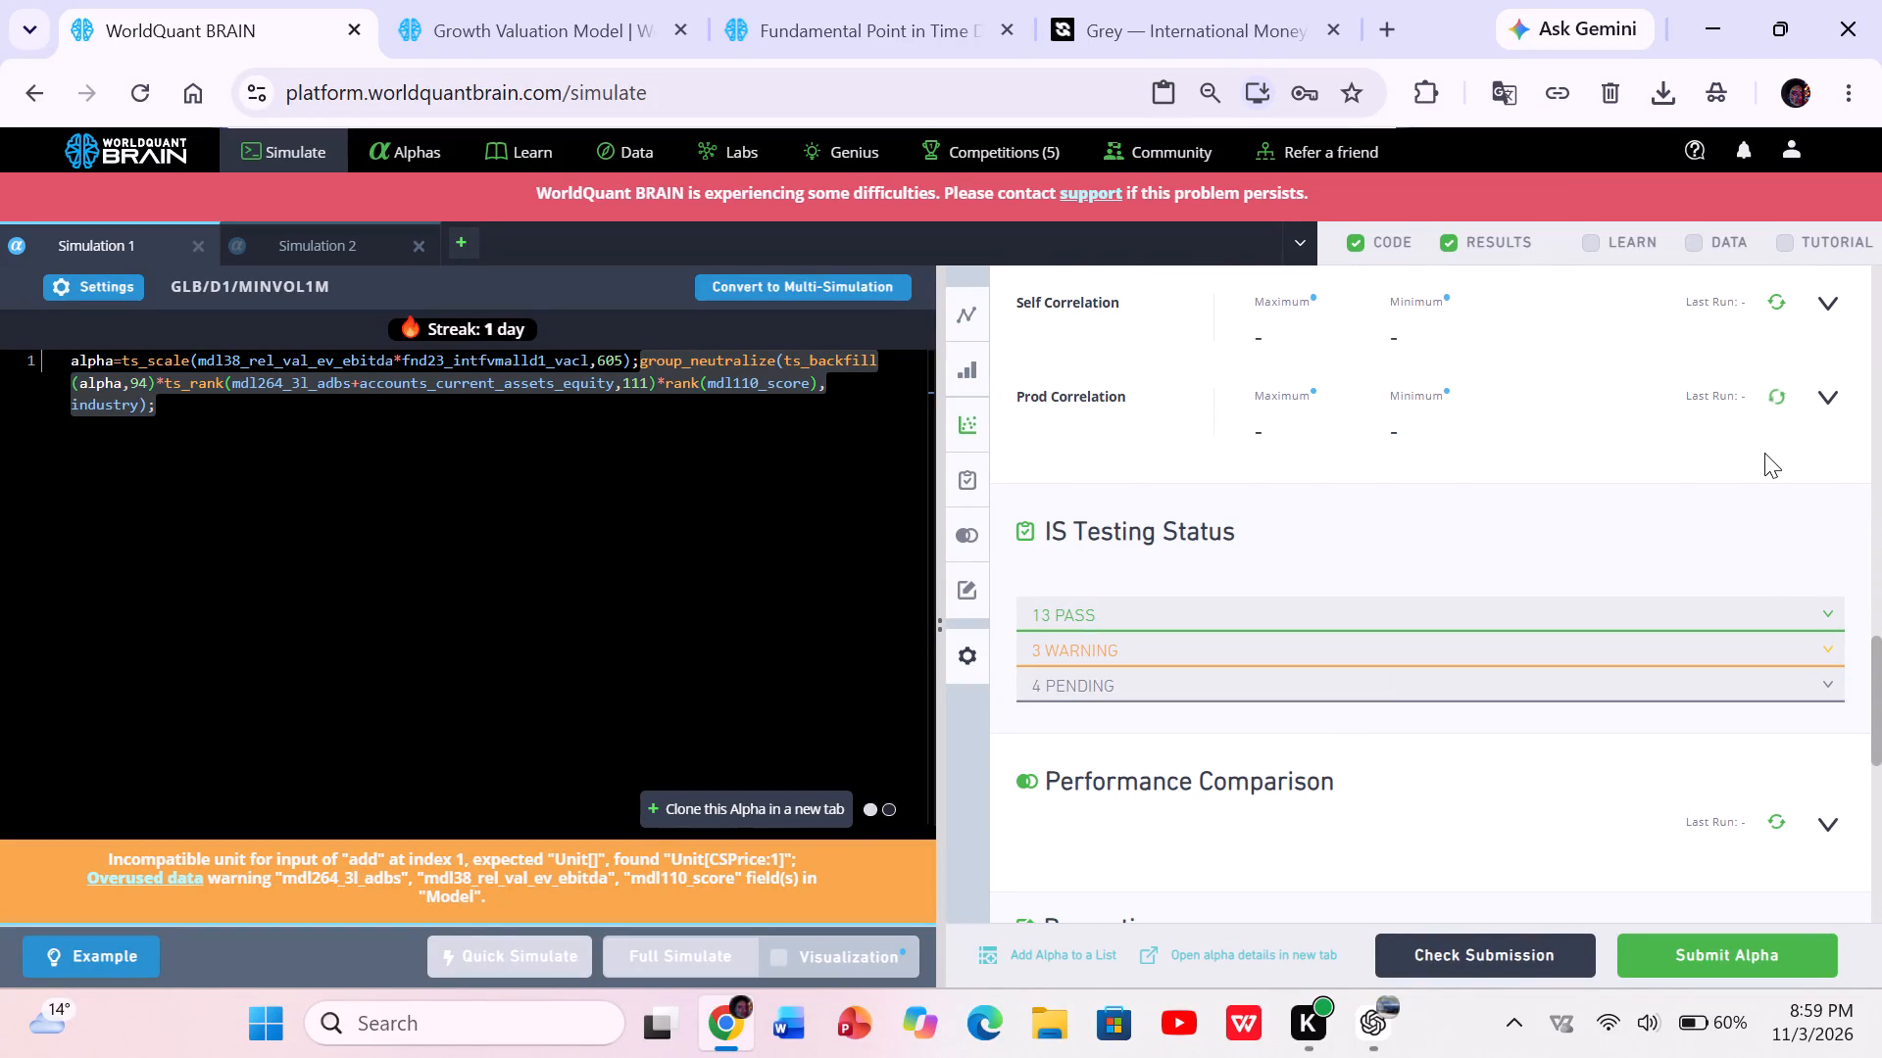